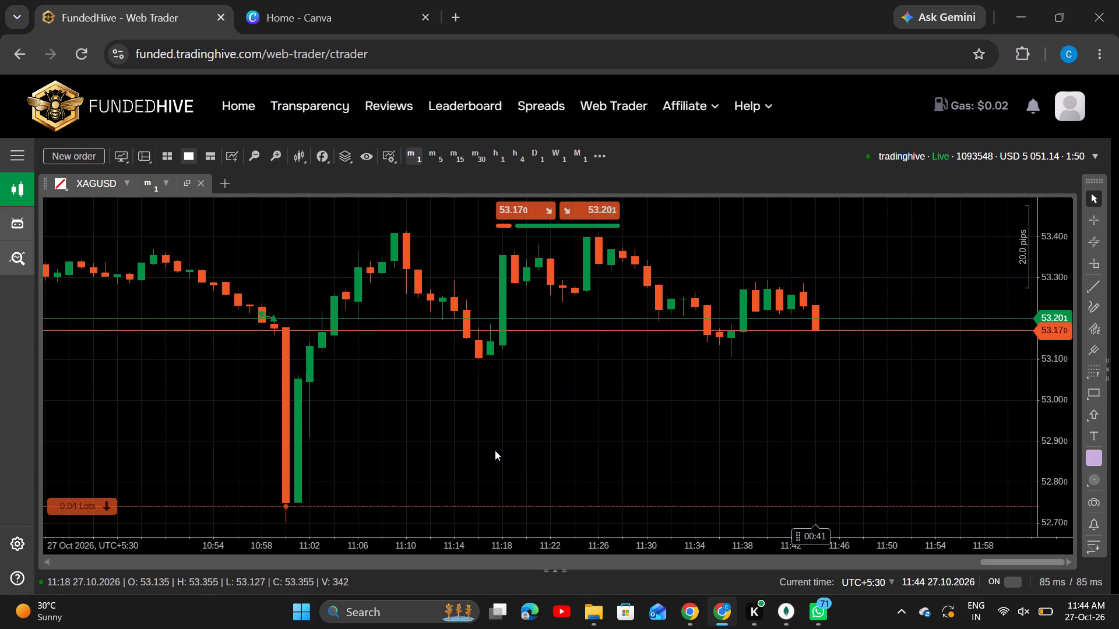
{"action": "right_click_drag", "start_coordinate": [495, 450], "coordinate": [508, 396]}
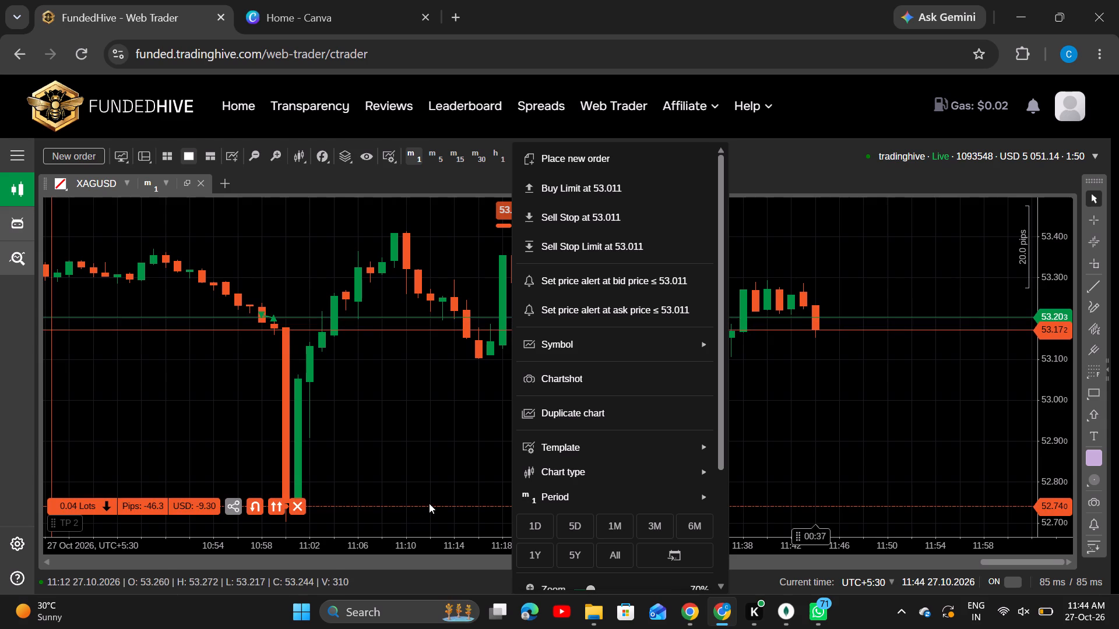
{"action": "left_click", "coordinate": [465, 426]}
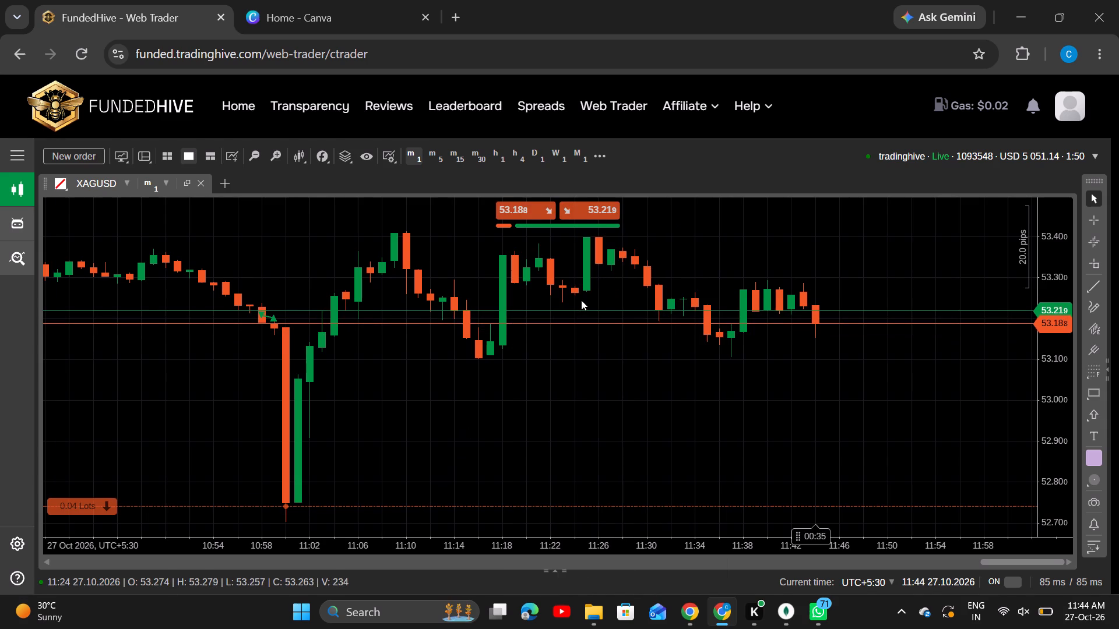
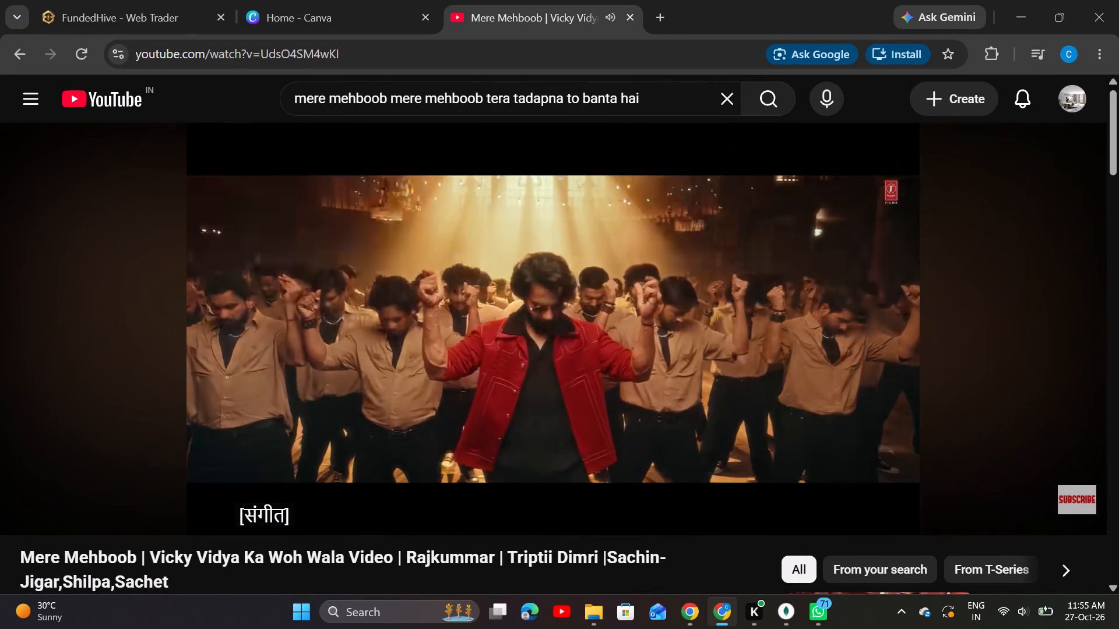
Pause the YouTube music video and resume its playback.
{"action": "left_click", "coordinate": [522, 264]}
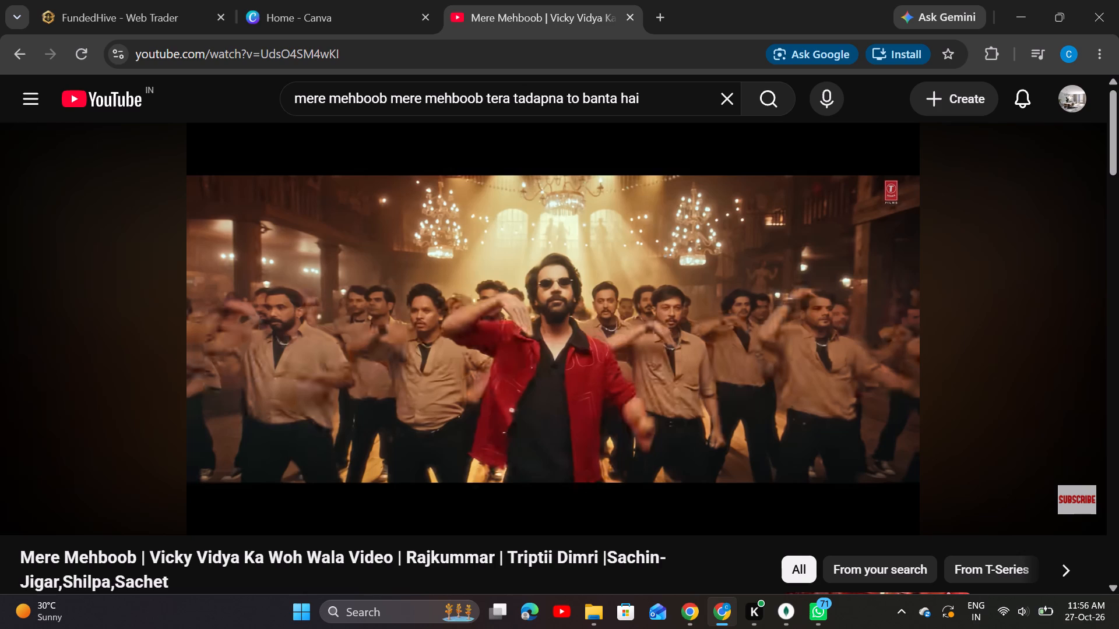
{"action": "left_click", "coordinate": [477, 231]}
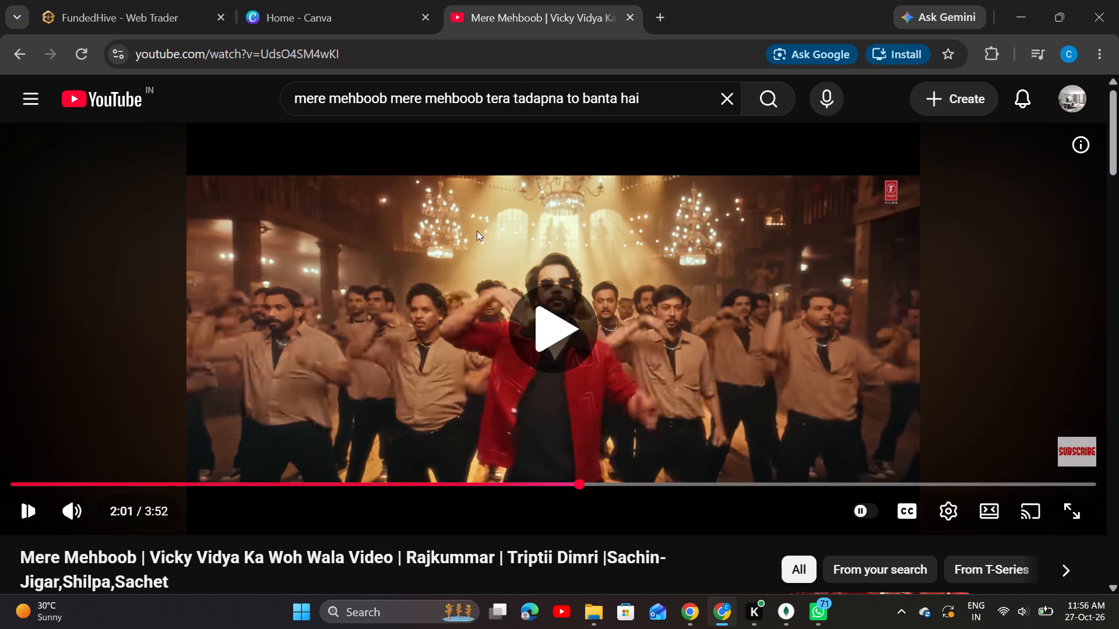
Switch to the FundedHive web trader and examine the XAGUSD one-minute chart around the open 0.04-lot position.
{"action": "left_click", "coordinate": [111, 1]}
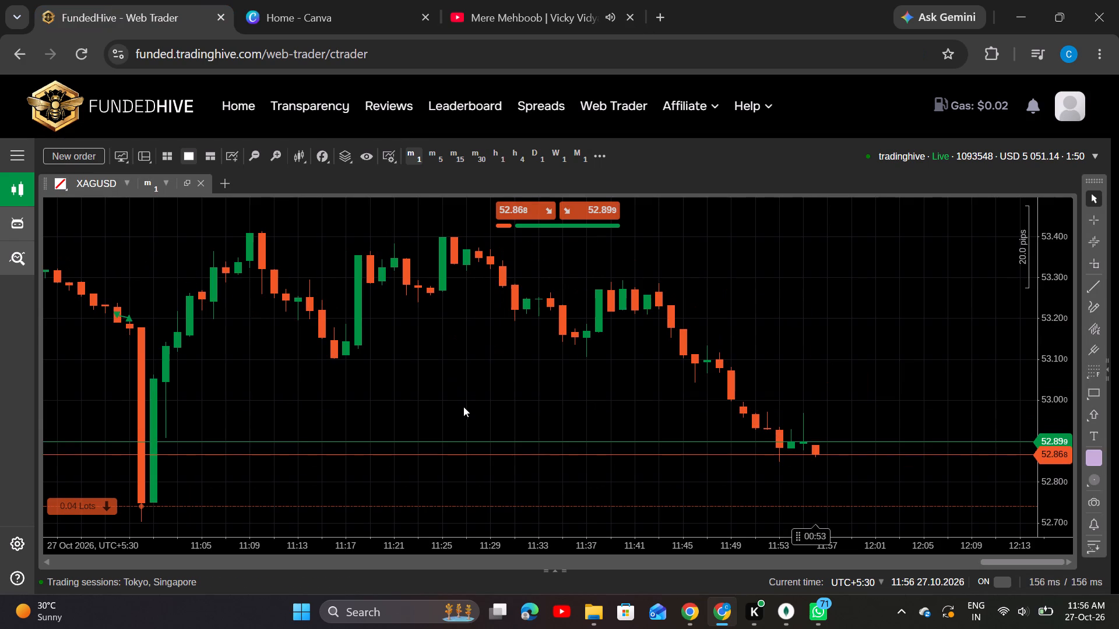
{"action": "left_click_drag", "start_coordinate": [459, 409], "coordinate": [518, 362]}
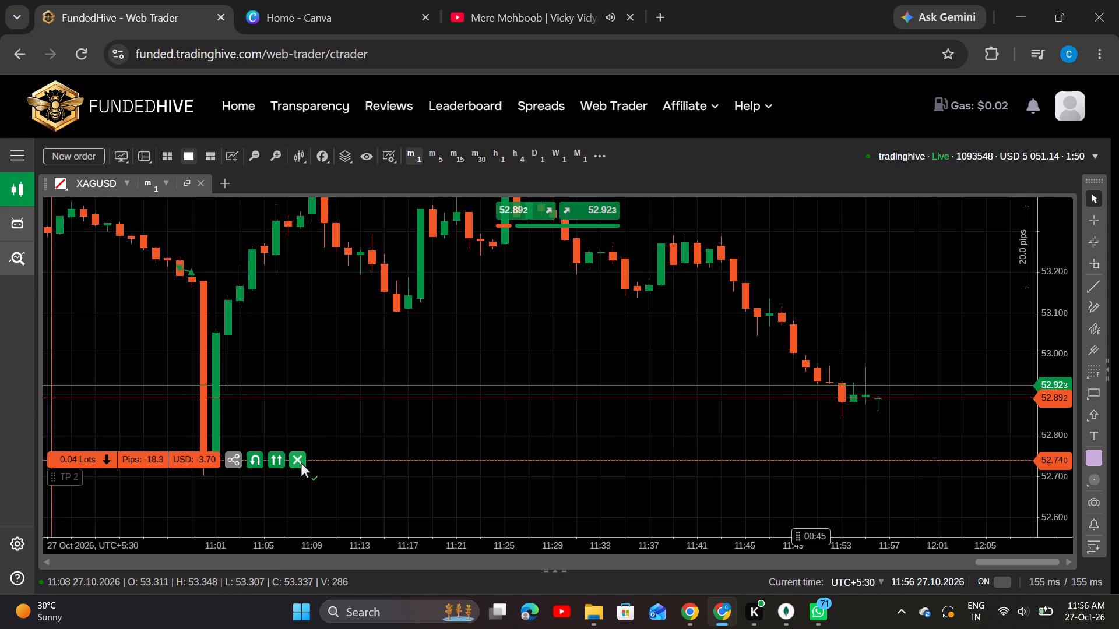
{"action": "left_click_drag", "start_coordinate": [444, 451], "coordinate": [445, 423]}
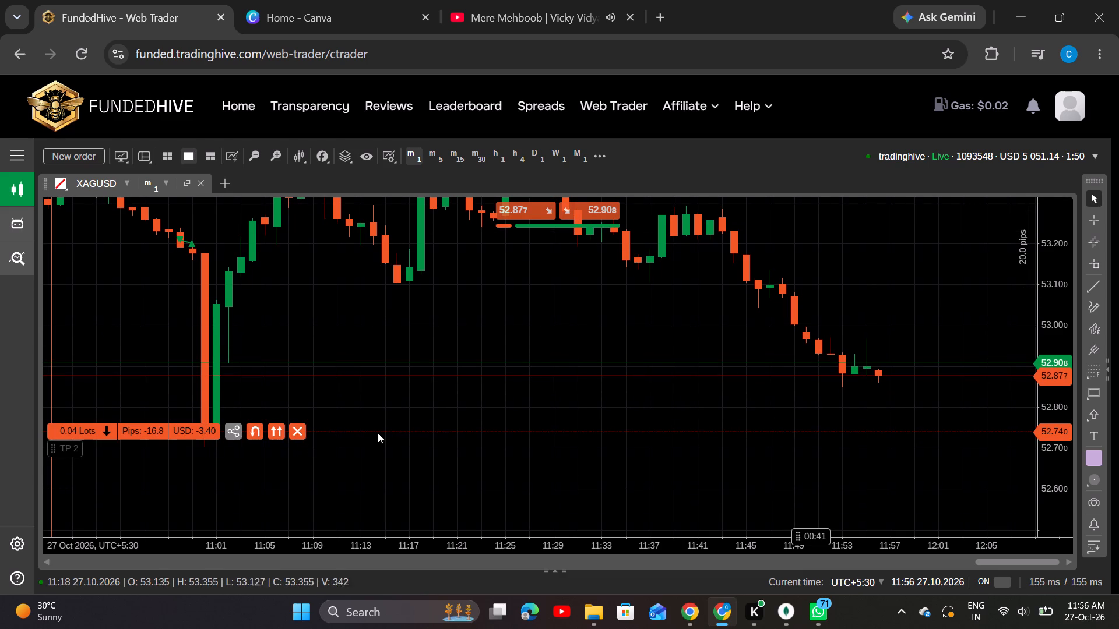
{"action": "left_click_drag", "start_coordinate": [456, 414], "coordinate": [389, 486]}
{"action": "left_click_drag", "start_coordinate": [465, 391], "coordinate": [465, 397]}
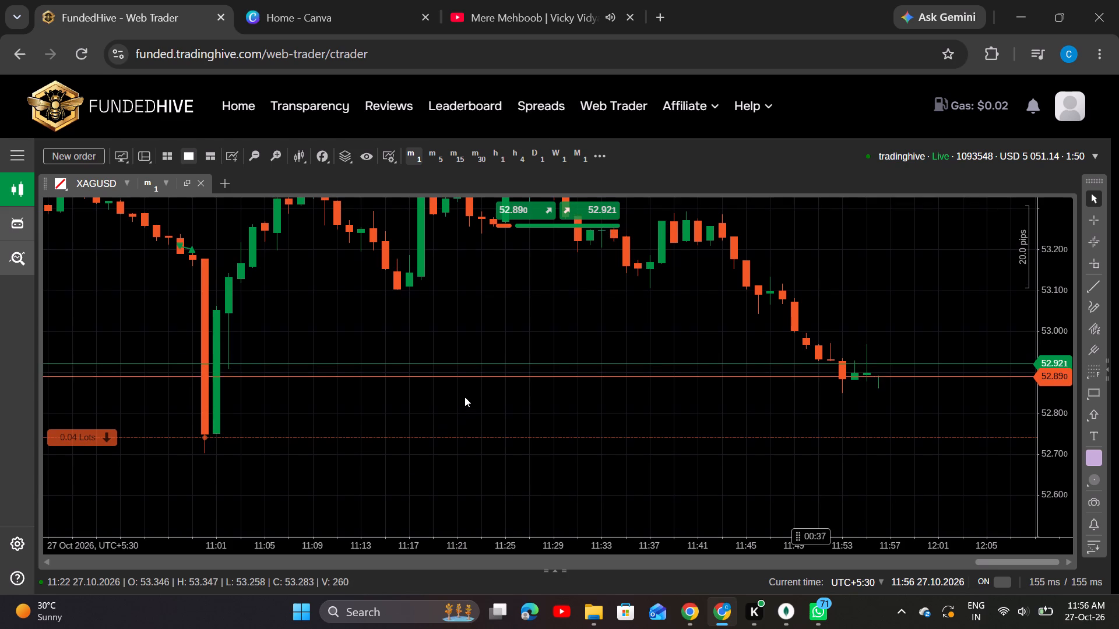
Return to the YouTube music video, pause it and close its page.
{"action": "left_click", "coordinate": [532, 20]}
{"action": "left_click", "coordinate": [472, 305]}
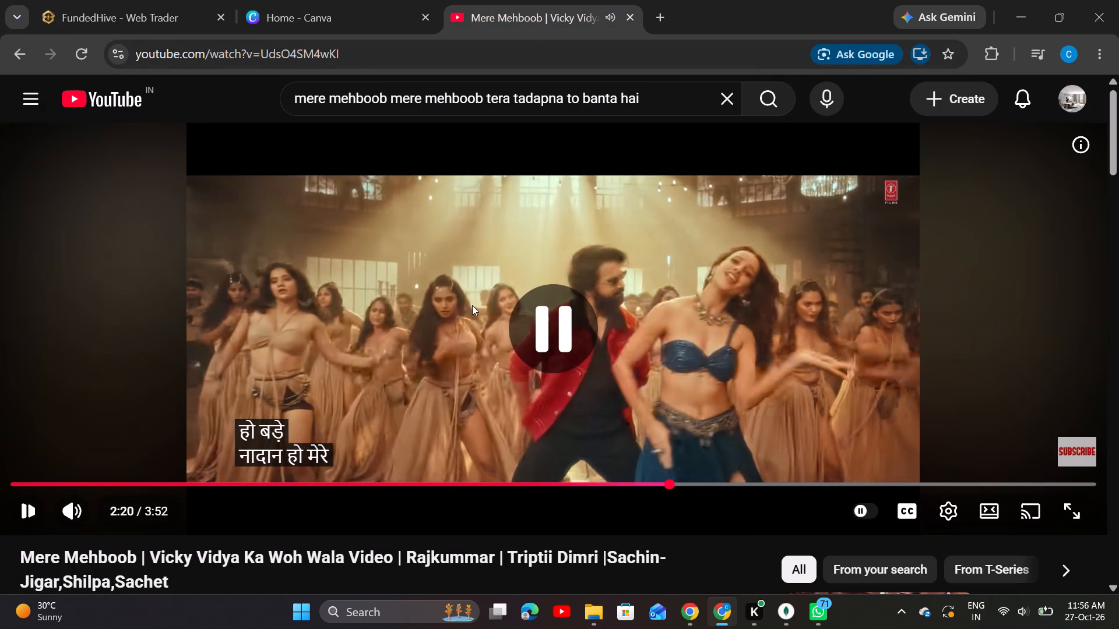
{"action": "left_click", "coordinate": [627, 19]}
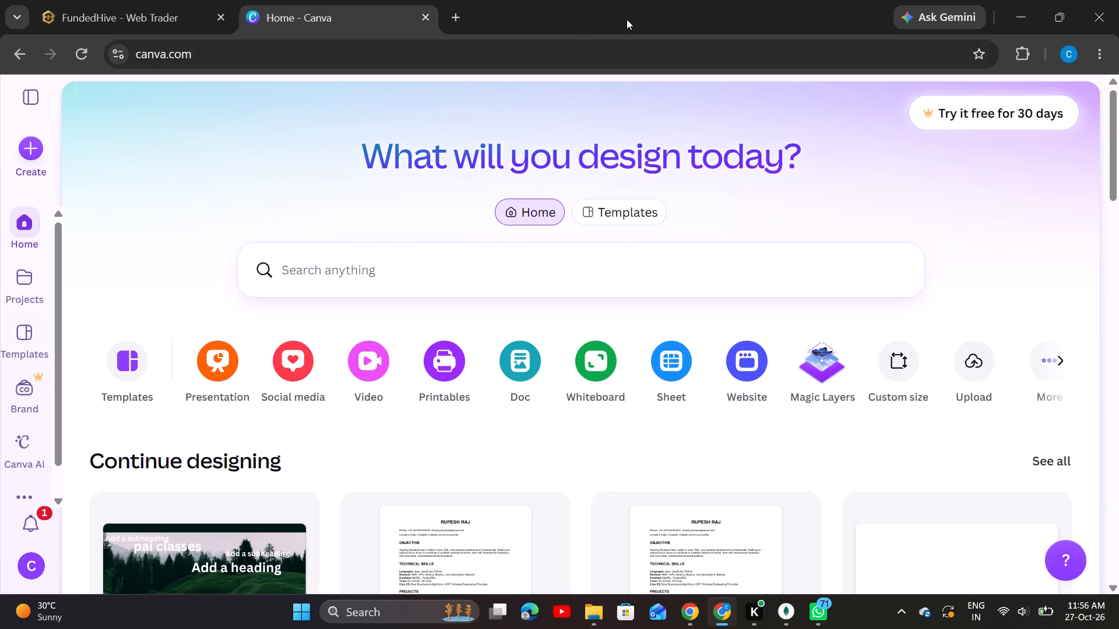
Back in the web trader, move the take-profit level of the 0.04-lot XAGUSD position to 52.408.
{"action": "left_click", "coordinate": [128, 4]}
{"action": "left_click", "coordinate": [469, 394]}
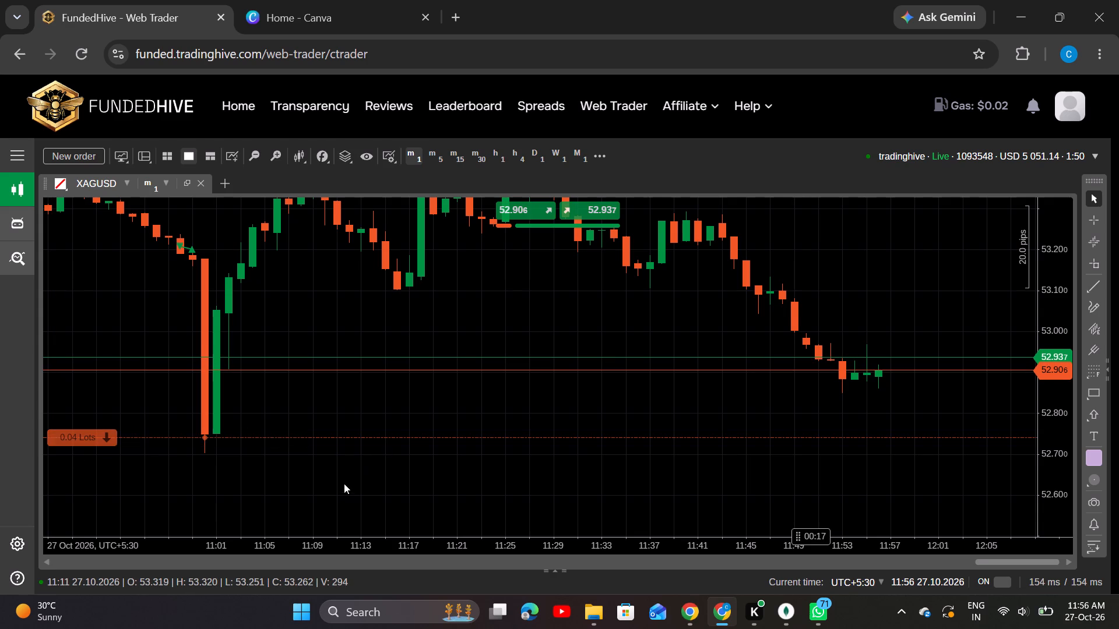
{"action": "left_click_drag", "start_coordinate": [345, 482], "coordinate": [396, 370]}
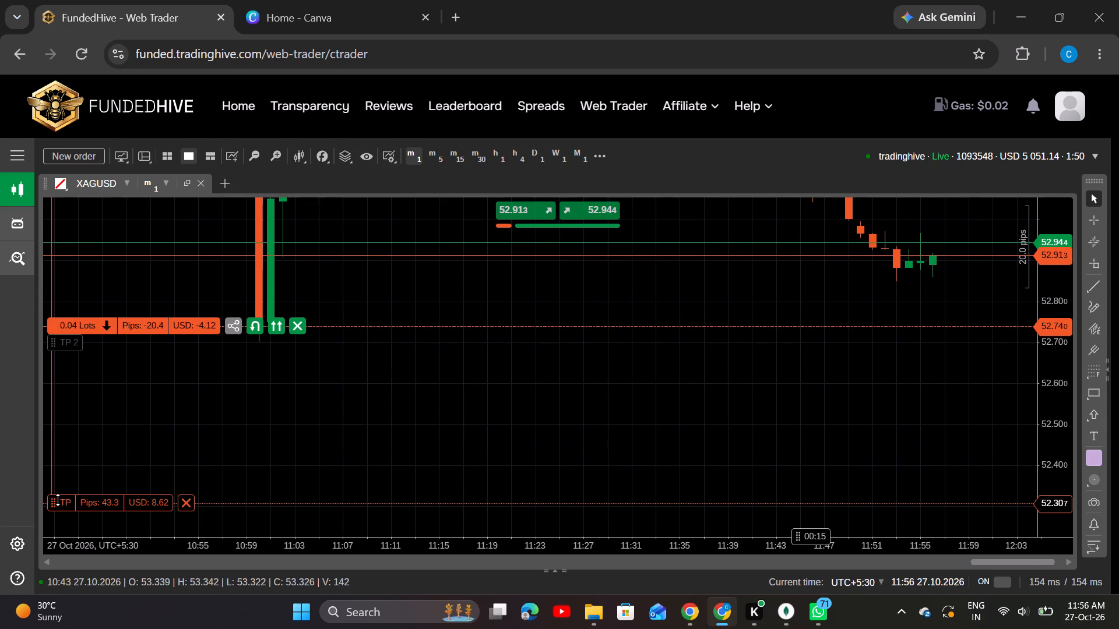
{"action": "left_click_drag", "start_coordinate": [60, 500], "coordinate": [81, 458]}
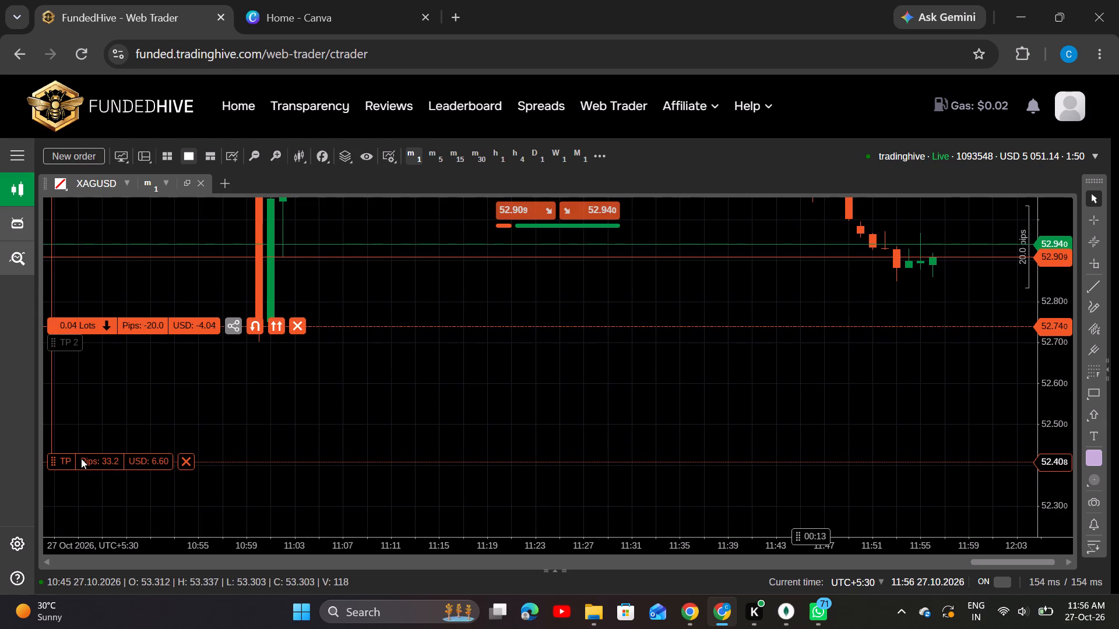
Examine the latest XAGUSD one-minute candles relative to the 0.04-lot position's entry line.
{"action": "left_click_drag", "start_coordinate": [309, 395], "coordinate": [295, 472]}
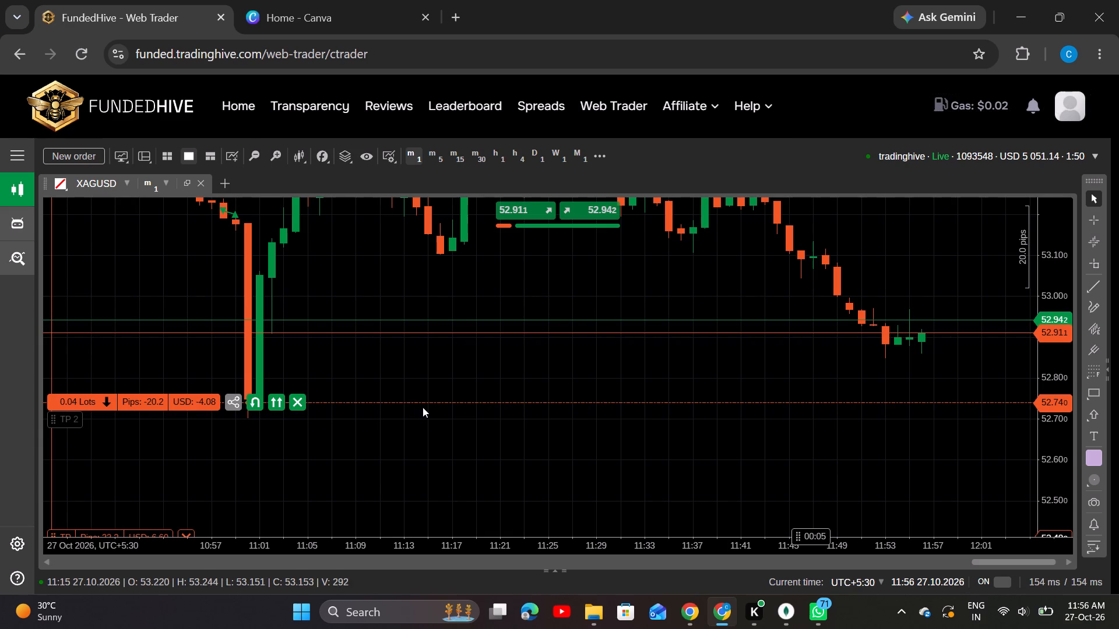
{"action": "left_click_drag", "start_coordinate": [445, 355], "coordinate": [431, 368]}
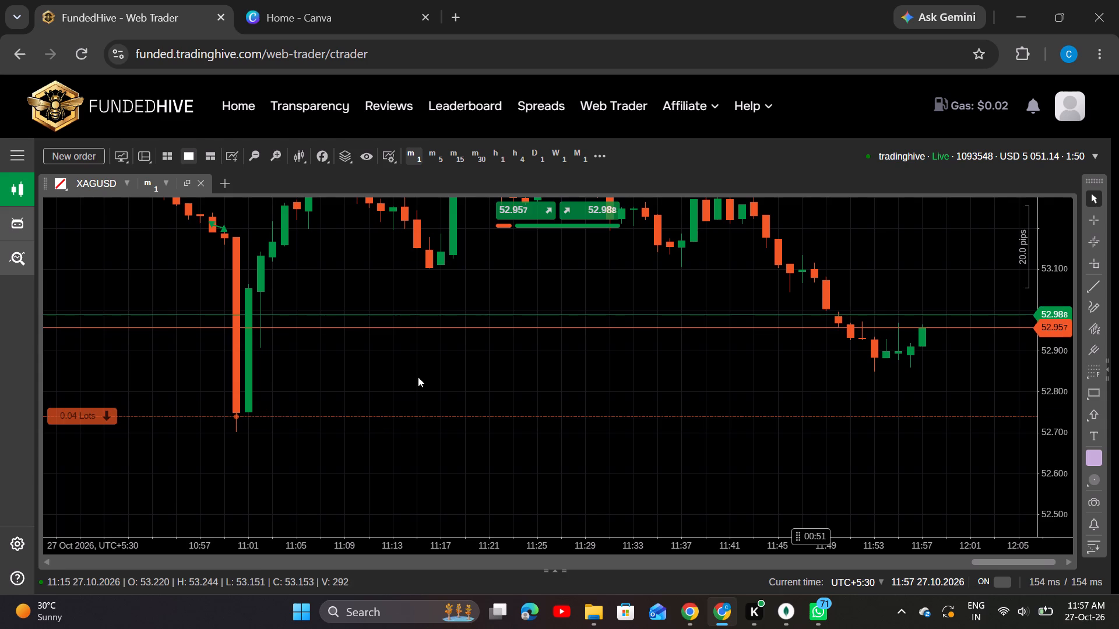
{"action": "left_click_drag", "start_coordinate": [418, 386], "coordinate": [420, 437]}
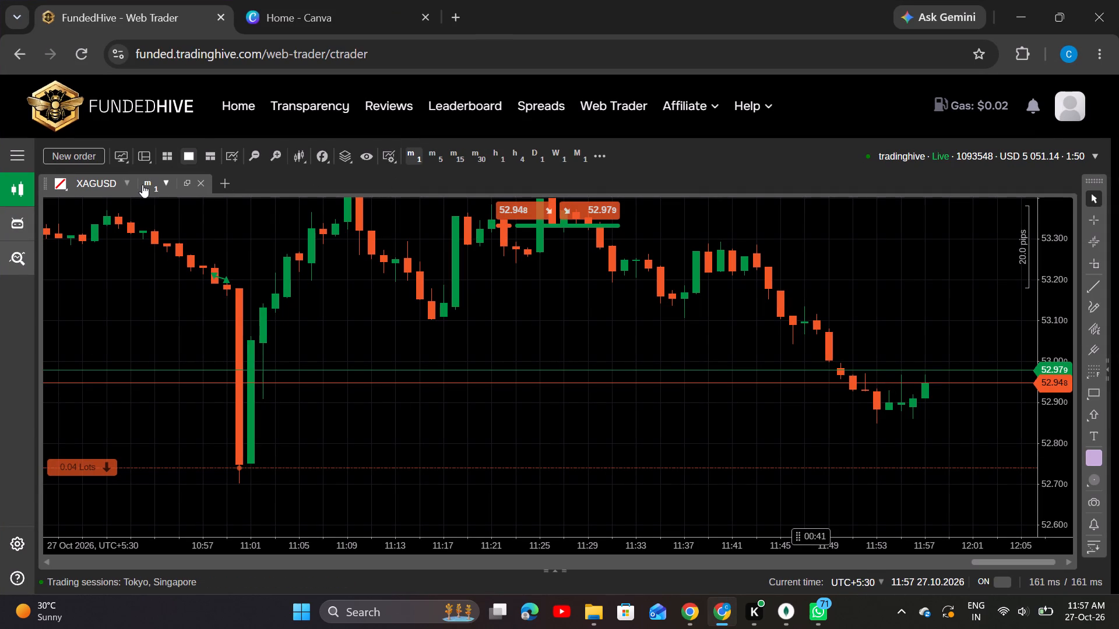
{"action": "left_click_drag", "start_coordinate": [118, 182], "coordinate": [74, 225]}
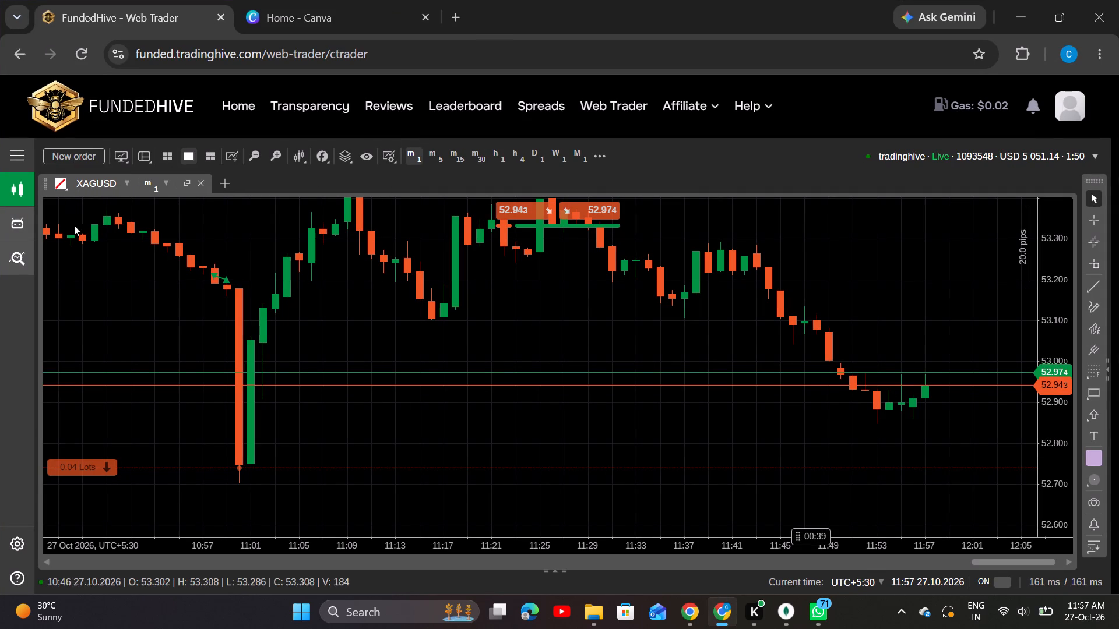
{"action": "left_click_drag", "start_coordinate": [74, 225], "coordinate": [404, 216]}
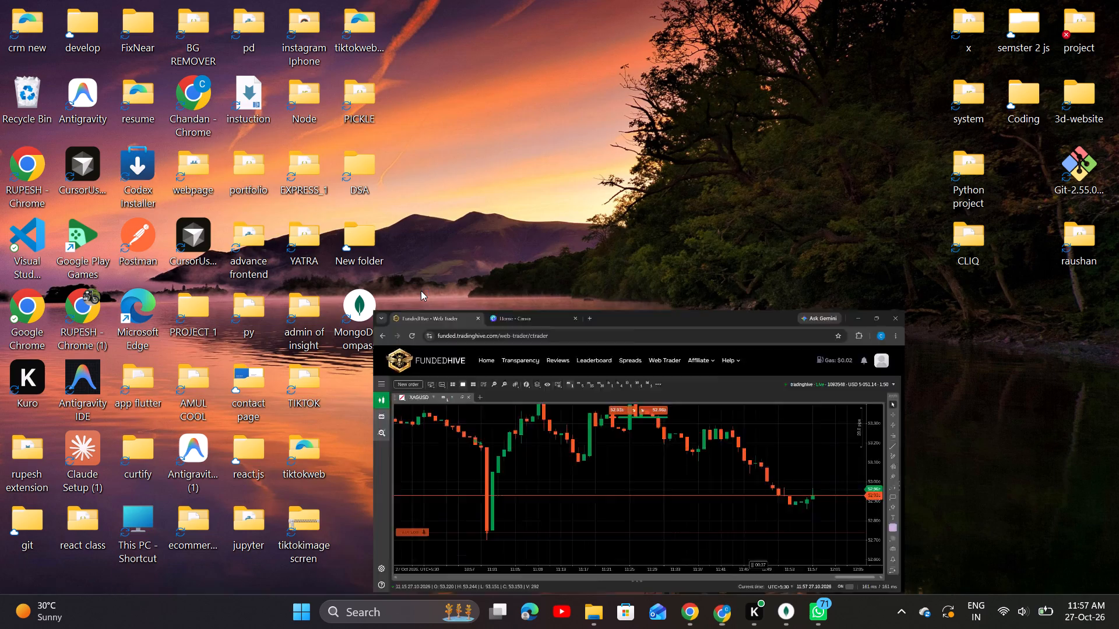
Bring up the other open Chrome windows to choose one.
{"action": "left_click", "coordinate": [679, 616]}
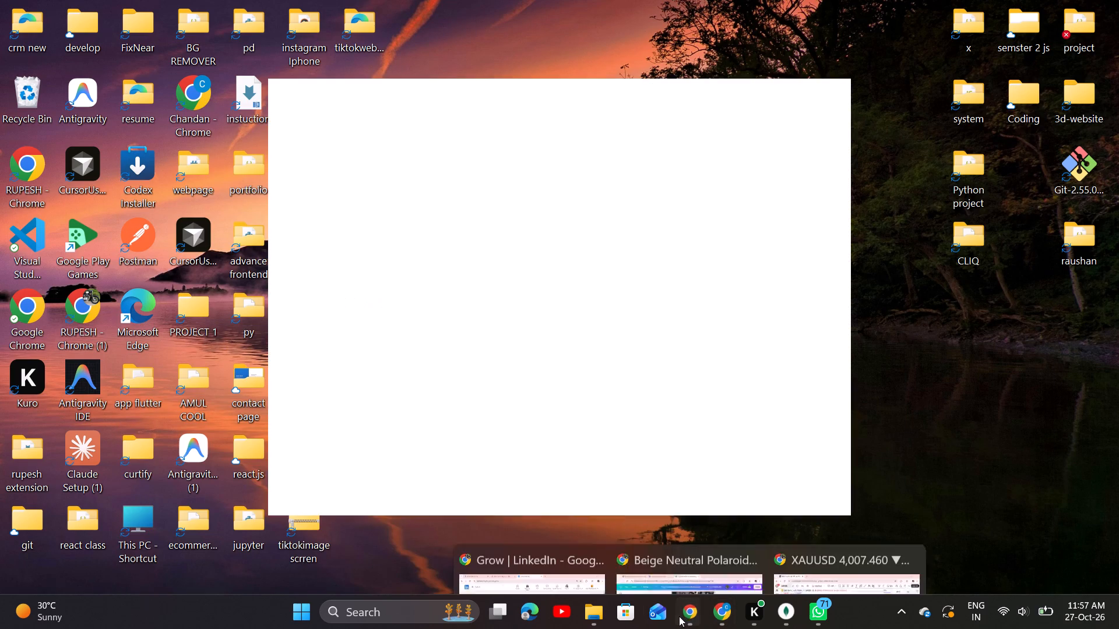
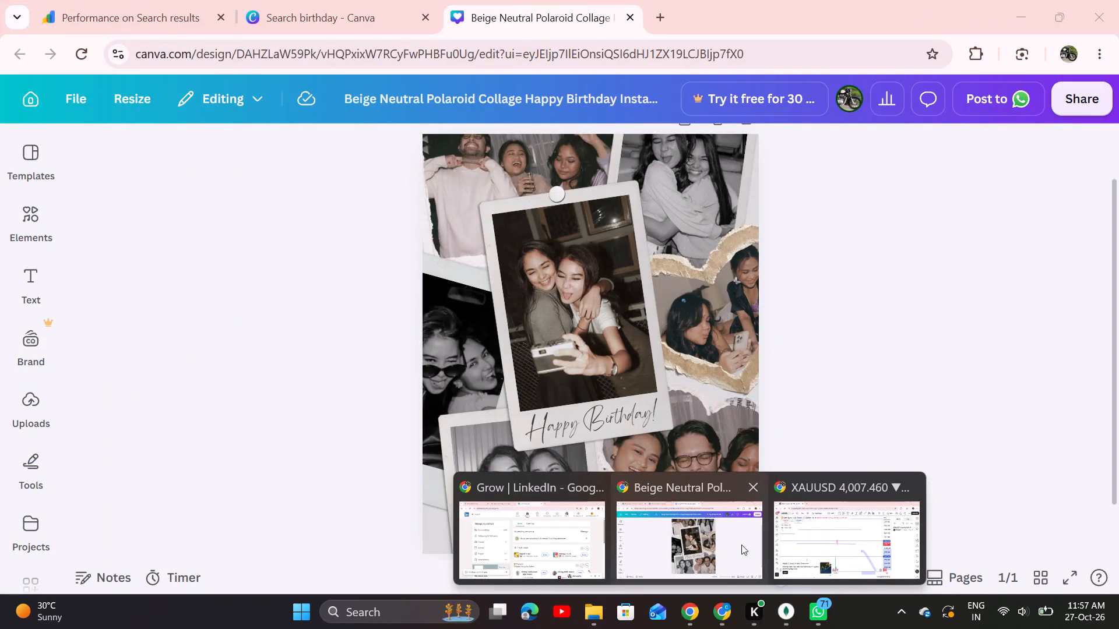
Switch to the Chrome window showing the TradingView XAUUSD chart.
{"action": "left_click", "coordinate": [854, 546]}
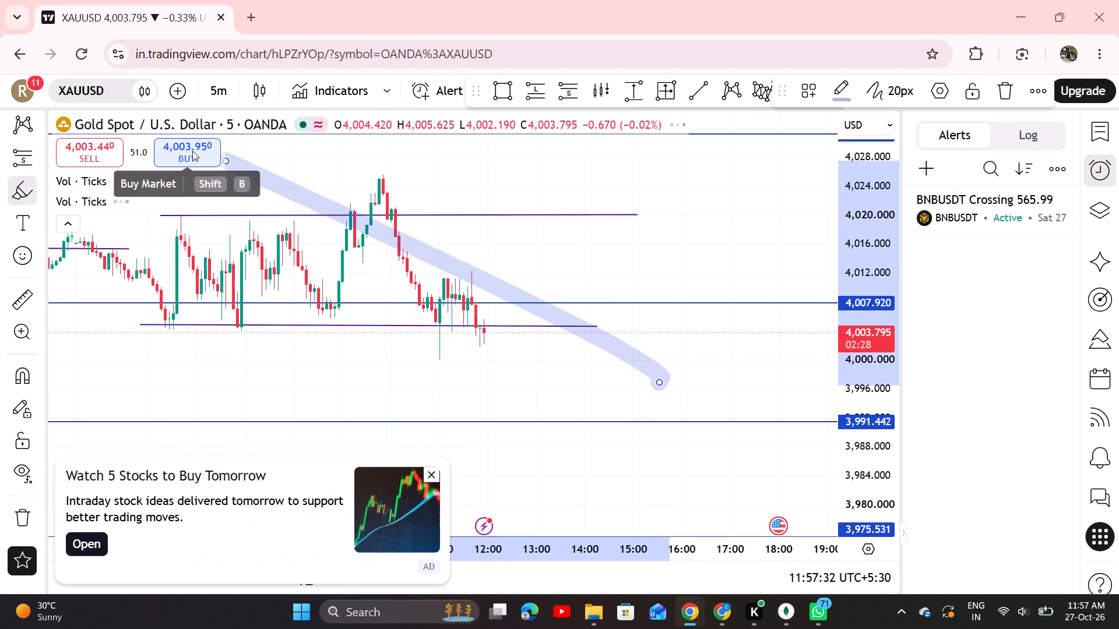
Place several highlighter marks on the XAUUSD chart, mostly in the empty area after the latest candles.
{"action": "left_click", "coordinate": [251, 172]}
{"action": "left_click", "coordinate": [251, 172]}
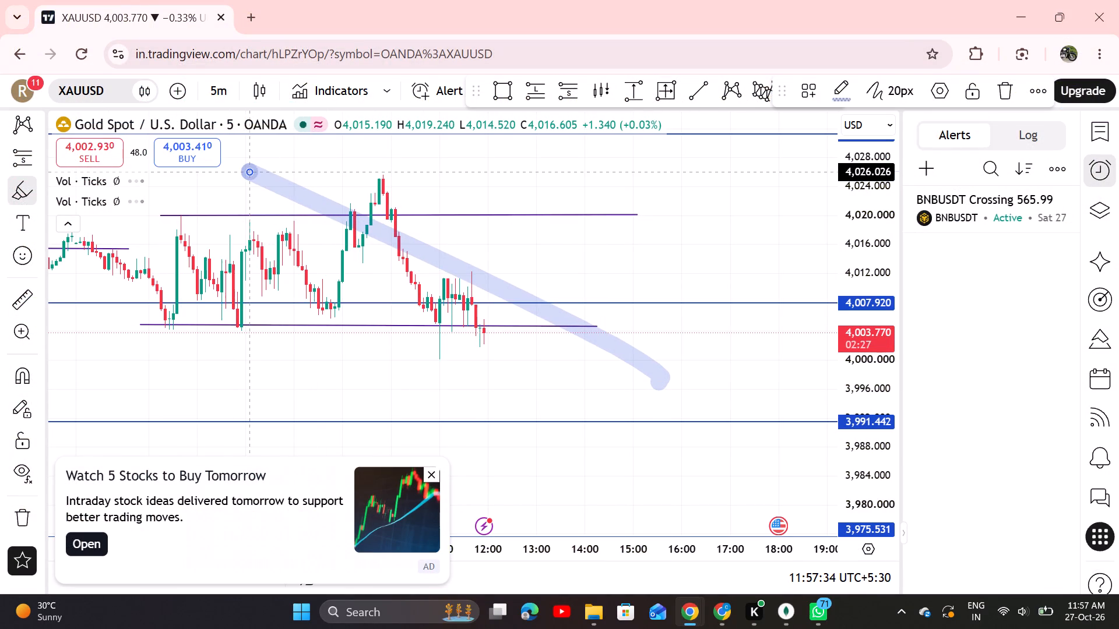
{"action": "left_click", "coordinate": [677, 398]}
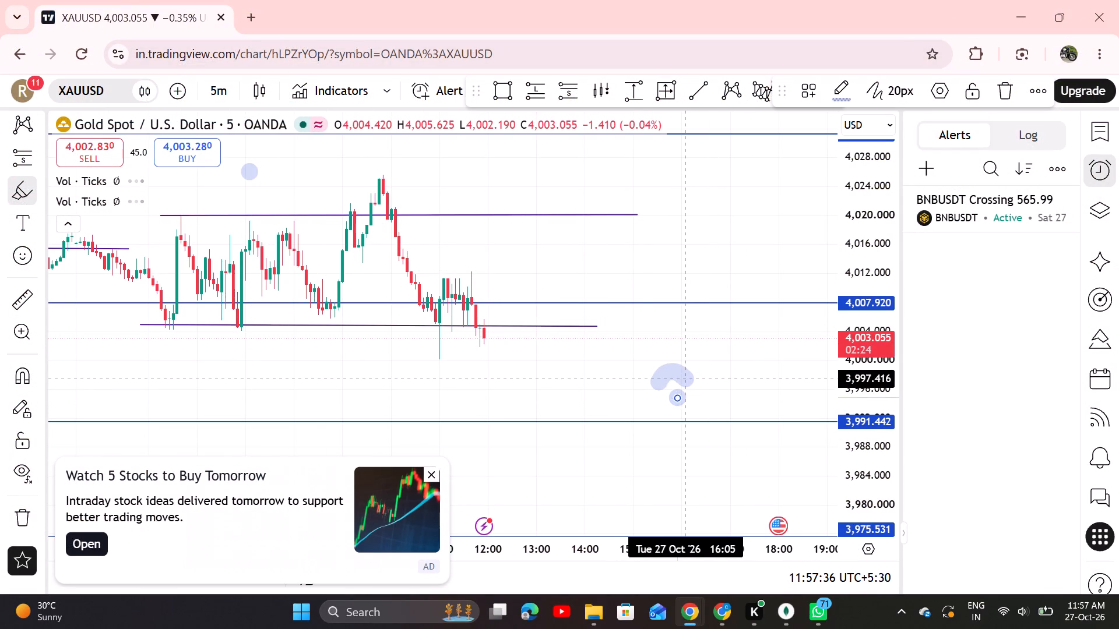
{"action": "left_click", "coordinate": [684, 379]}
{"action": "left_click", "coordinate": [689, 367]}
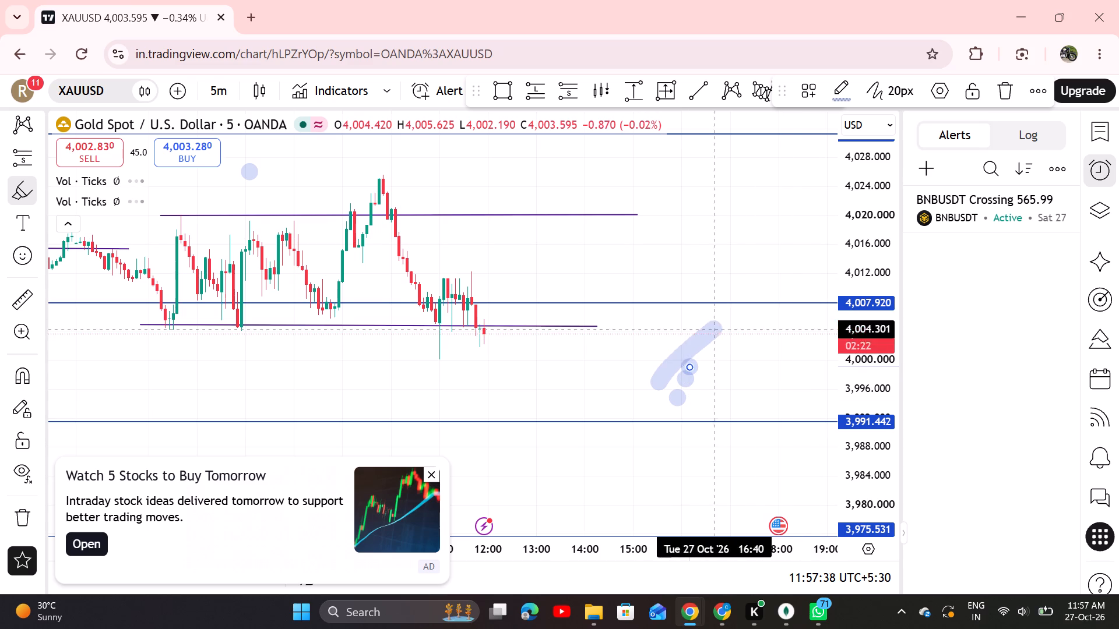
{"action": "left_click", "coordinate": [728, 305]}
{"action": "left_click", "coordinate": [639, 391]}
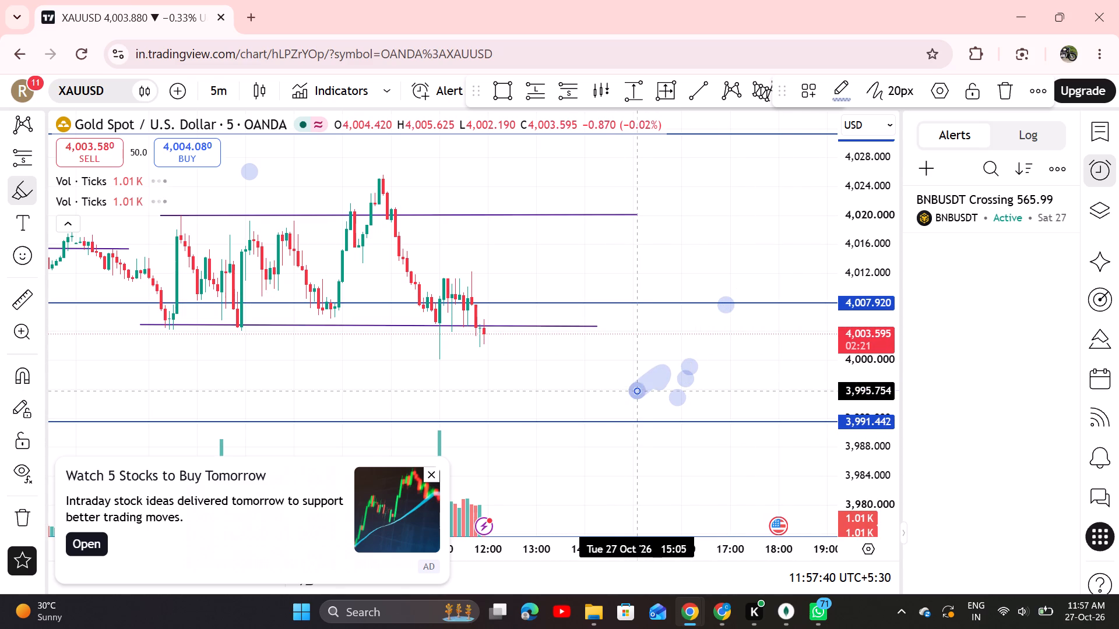
Undo the highlighter marks and the earlier drawing changes on the XAUUSD chart, back to the green rectangle and its trendlines.
{"action": "key", "text": "ctrl+z"}
{"action": "key", "text": "ctrl+z"}
{"action": "key", "text": "ctrl+z"}
{"action": "key", "text": "ctrl+z"}
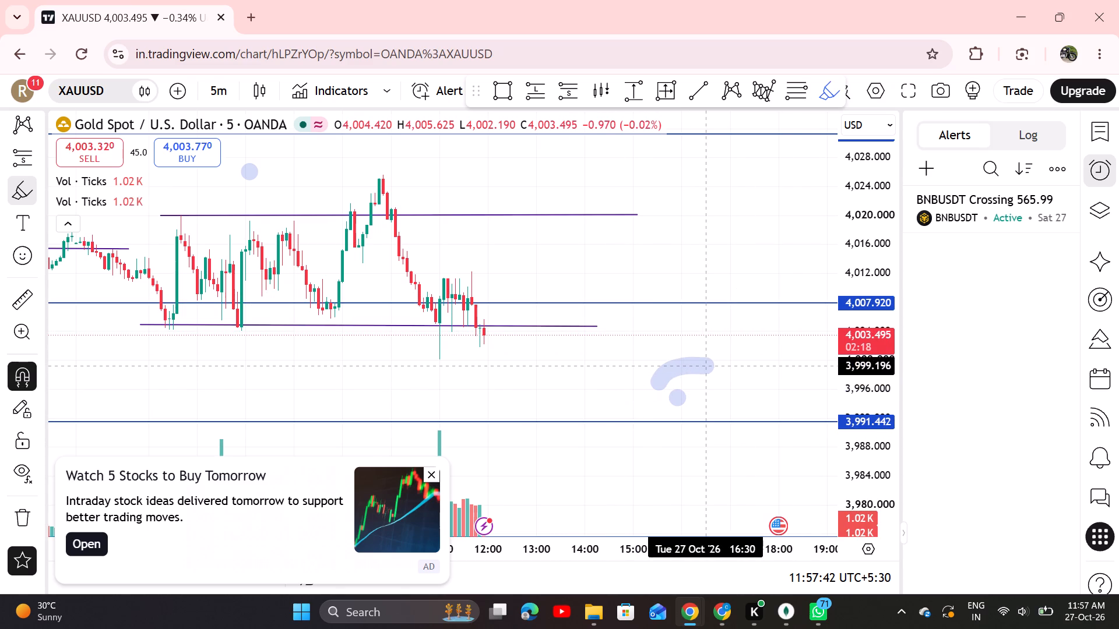
{"action": "key", "text": "ctrl+z"}
{"action": "key", "text": "ctrl+z"}
{"action": "key", "text": "ctrl+z"}
{"action": "key", "text": "ctrl+z"}
{"action": "key", "text": "ctrl+z"}
{"action": "key", "text": "ctrl+z"}
{"action": "key", "text": "ctrl+z"}
{"action": "key", "text": "ctrl+z"}
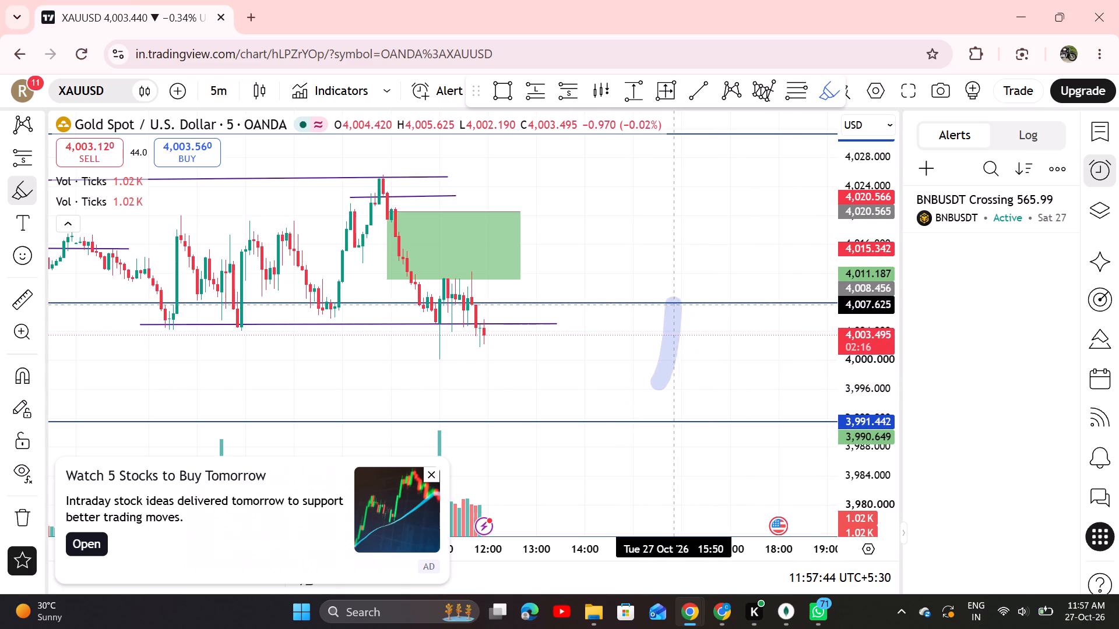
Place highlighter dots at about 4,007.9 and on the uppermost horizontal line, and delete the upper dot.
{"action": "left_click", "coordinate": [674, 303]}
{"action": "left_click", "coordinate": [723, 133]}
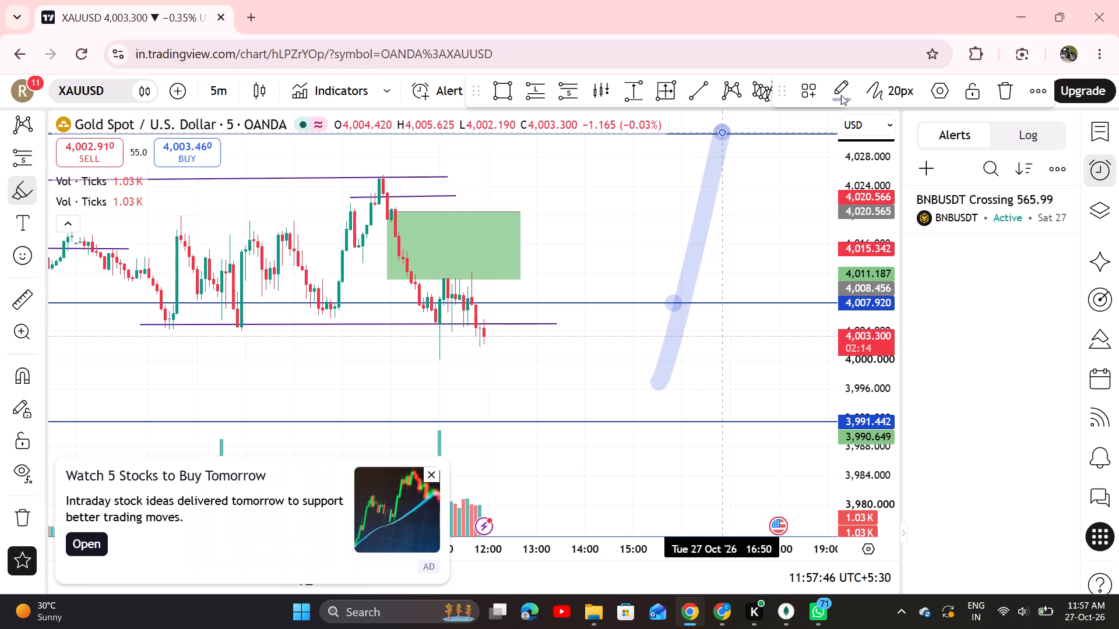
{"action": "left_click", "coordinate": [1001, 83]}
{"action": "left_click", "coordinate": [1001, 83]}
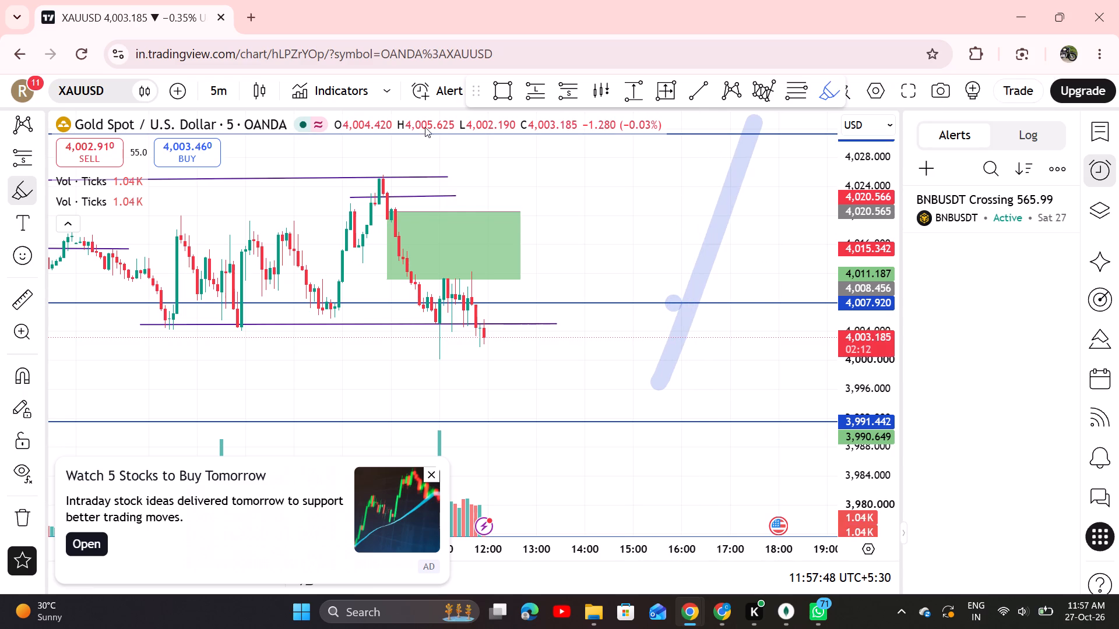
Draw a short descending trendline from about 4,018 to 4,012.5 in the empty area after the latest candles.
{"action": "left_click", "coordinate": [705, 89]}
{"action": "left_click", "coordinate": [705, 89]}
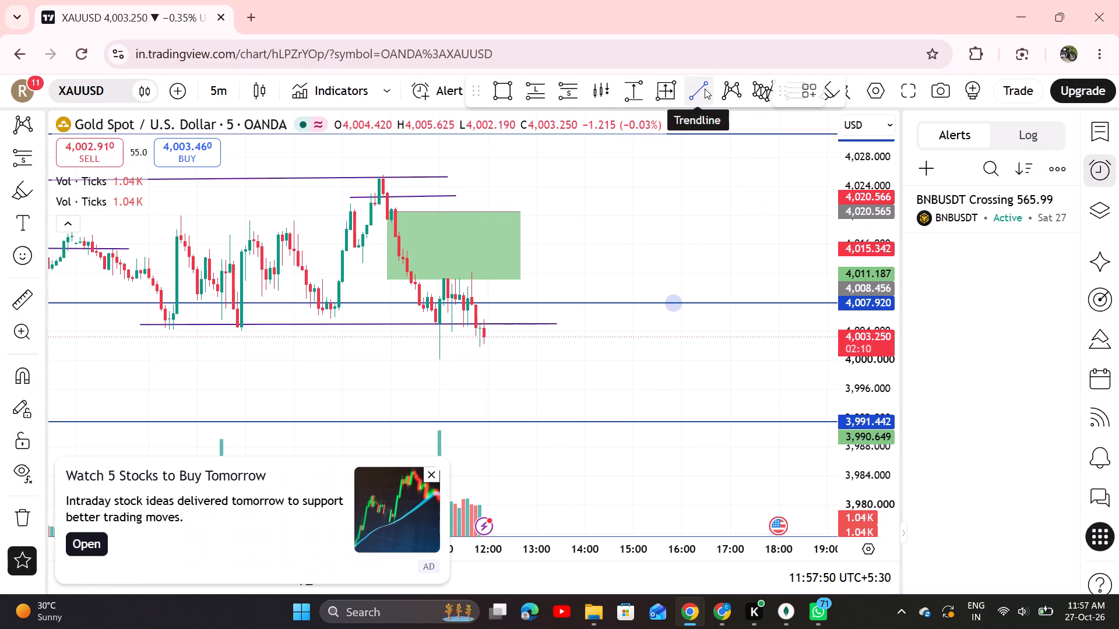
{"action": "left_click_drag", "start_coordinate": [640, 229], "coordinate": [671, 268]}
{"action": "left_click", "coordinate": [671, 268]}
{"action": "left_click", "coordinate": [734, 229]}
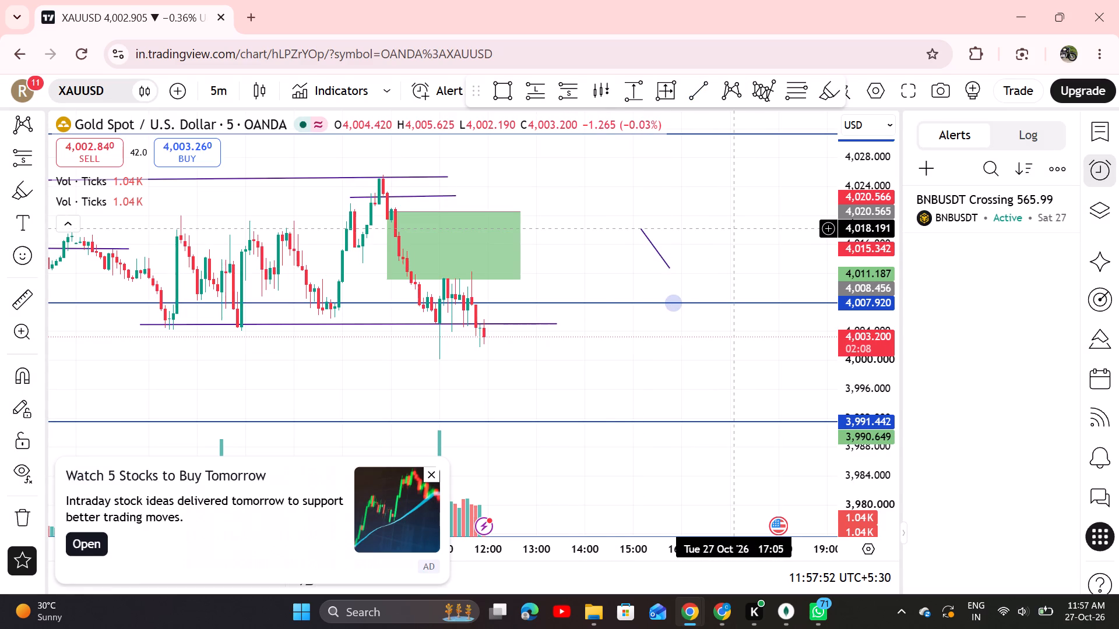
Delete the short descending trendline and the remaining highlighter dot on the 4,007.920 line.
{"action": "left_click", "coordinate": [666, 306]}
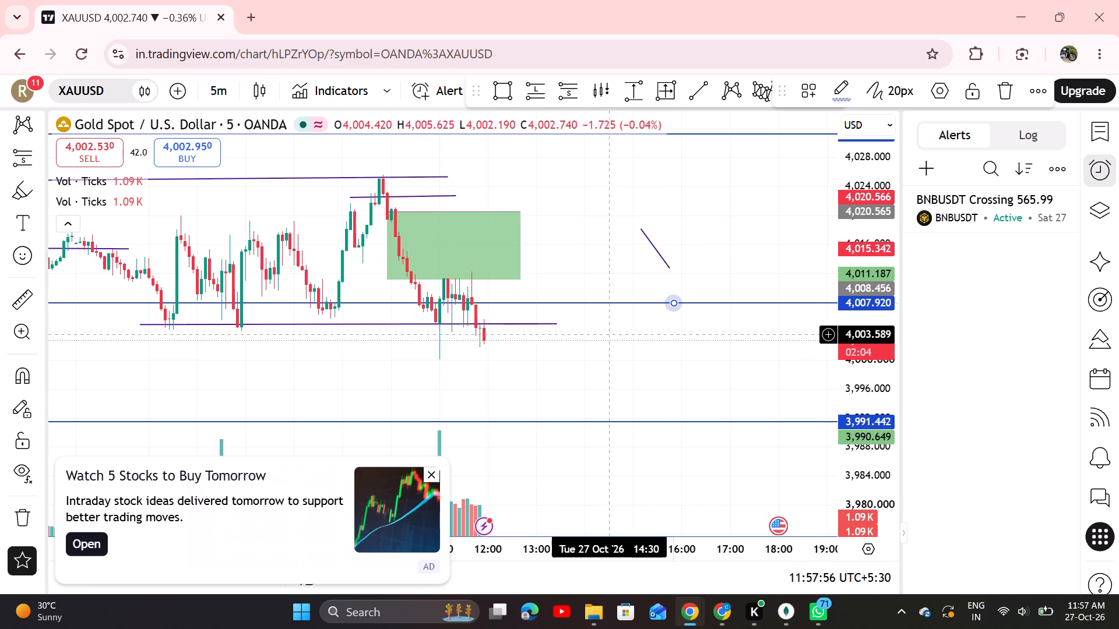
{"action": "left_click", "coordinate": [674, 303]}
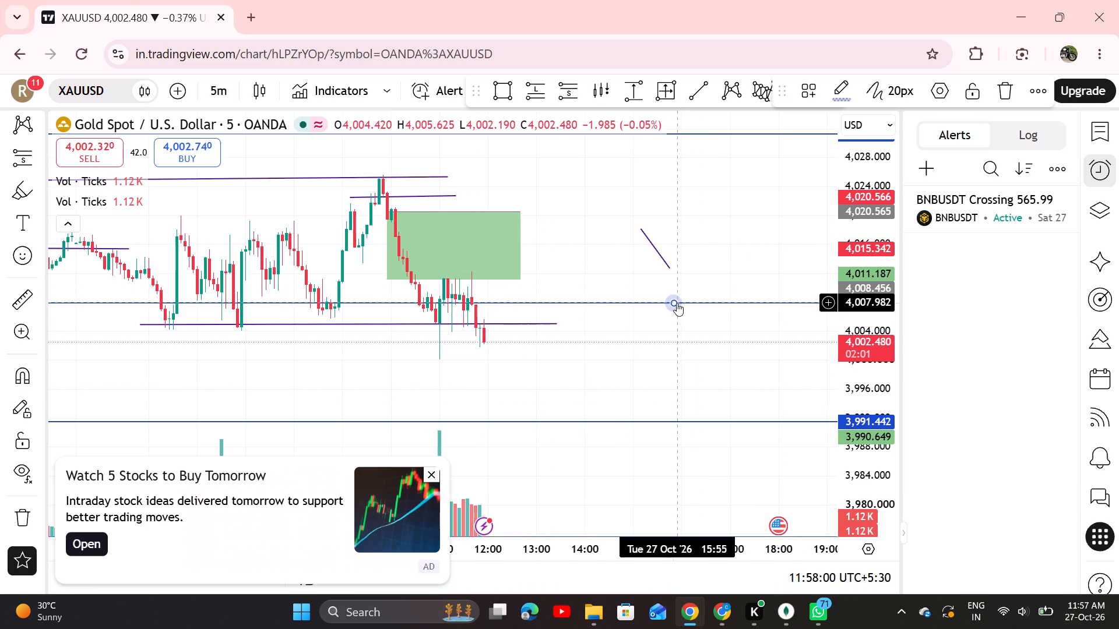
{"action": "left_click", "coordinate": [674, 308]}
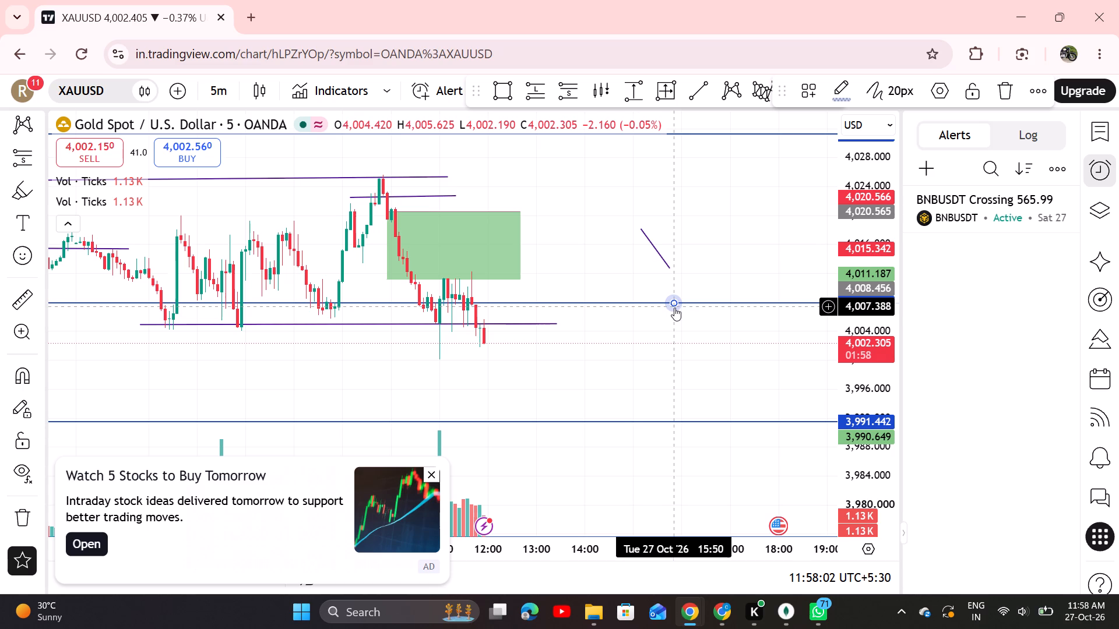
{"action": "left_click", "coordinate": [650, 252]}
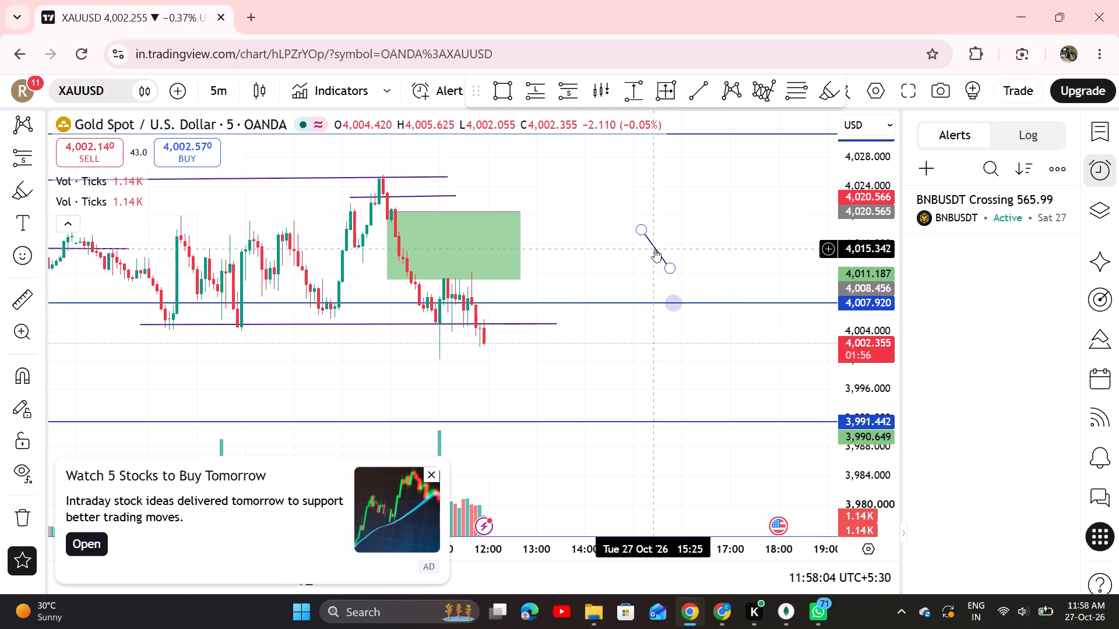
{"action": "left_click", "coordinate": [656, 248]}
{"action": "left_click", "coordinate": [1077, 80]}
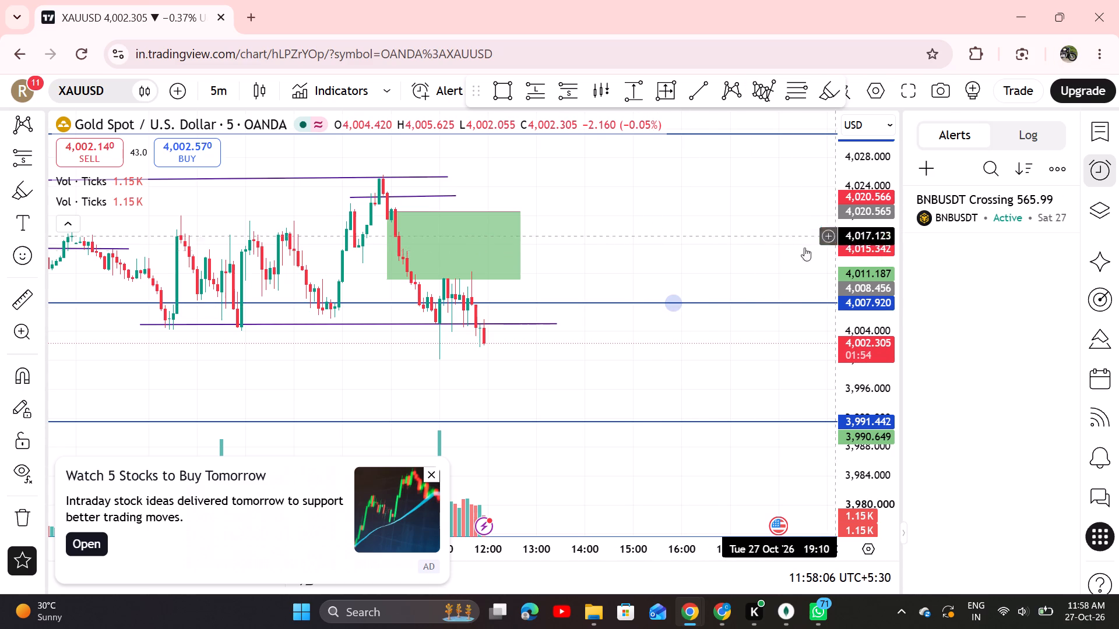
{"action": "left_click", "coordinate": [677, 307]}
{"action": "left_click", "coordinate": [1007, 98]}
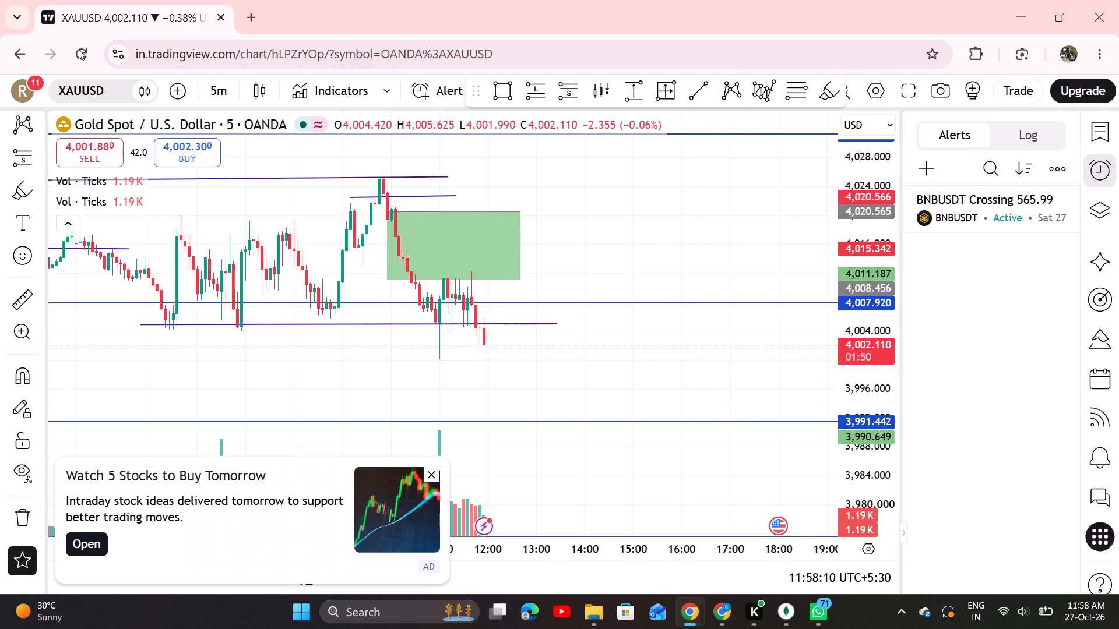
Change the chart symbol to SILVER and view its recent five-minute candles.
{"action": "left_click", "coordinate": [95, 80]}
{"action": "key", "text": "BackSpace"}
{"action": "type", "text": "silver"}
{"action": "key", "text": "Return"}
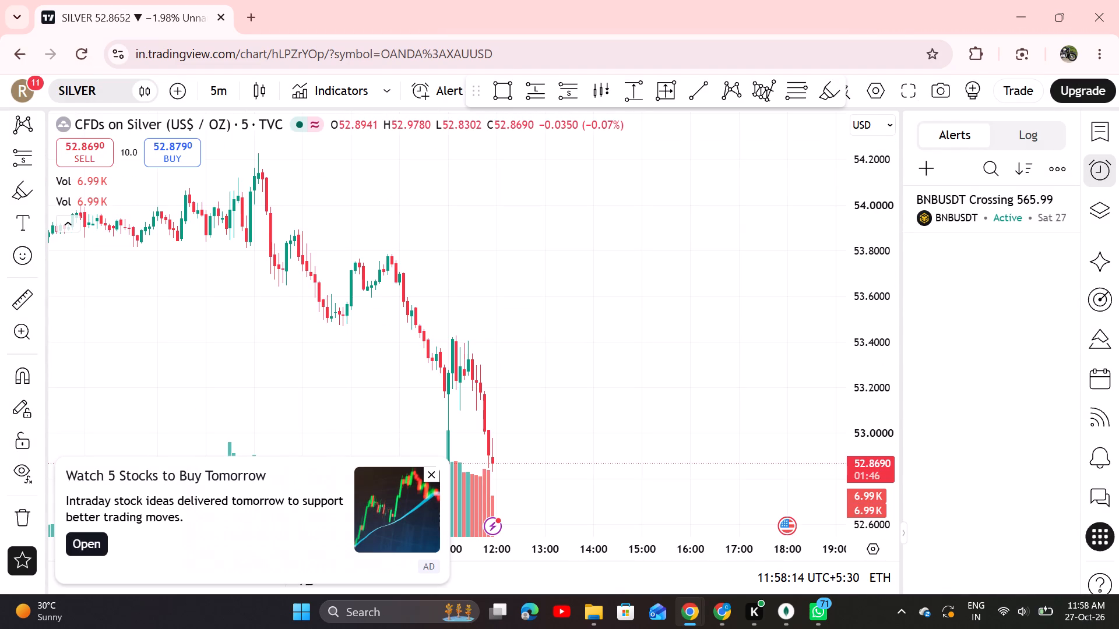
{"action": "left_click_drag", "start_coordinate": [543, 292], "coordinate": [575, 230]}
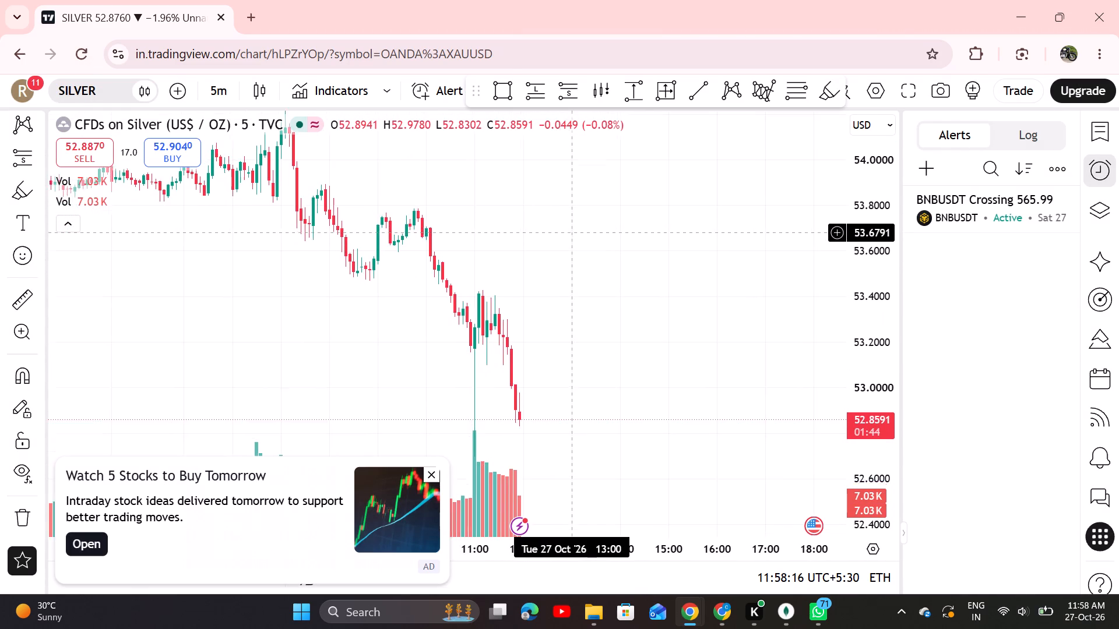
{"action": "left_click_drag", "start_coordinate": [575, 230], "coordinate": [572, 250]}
Search for XAG and change the chart symbol to OANDA's XAGUSD silver commodity CFD.
{"action": "left_click", "coordinate": [101, 89]}
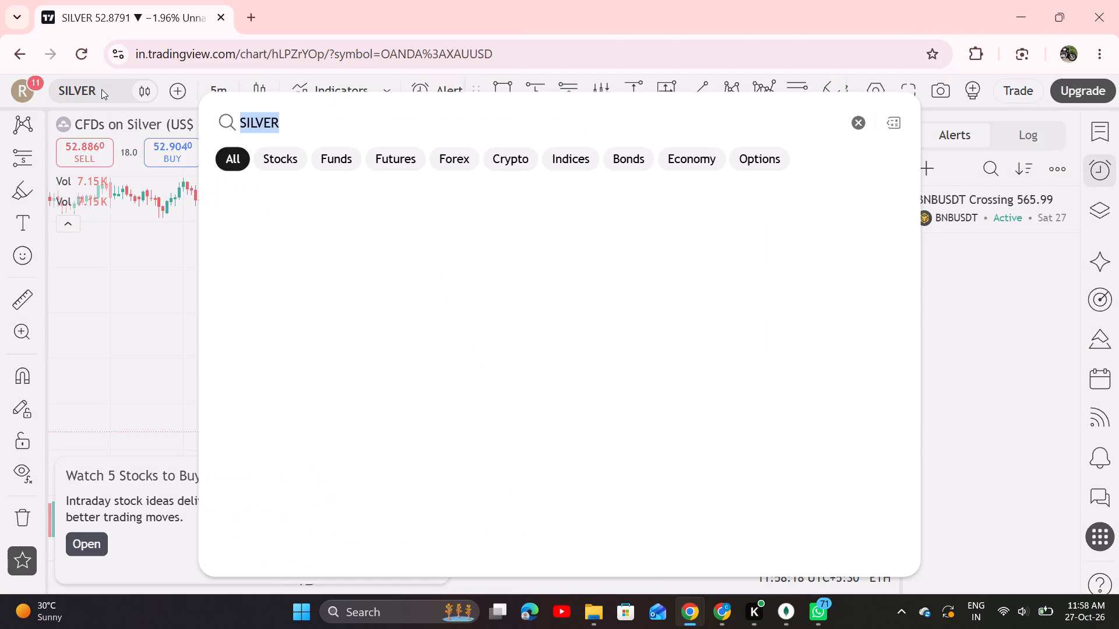
{"action": "key", "text": "BackSpace"}
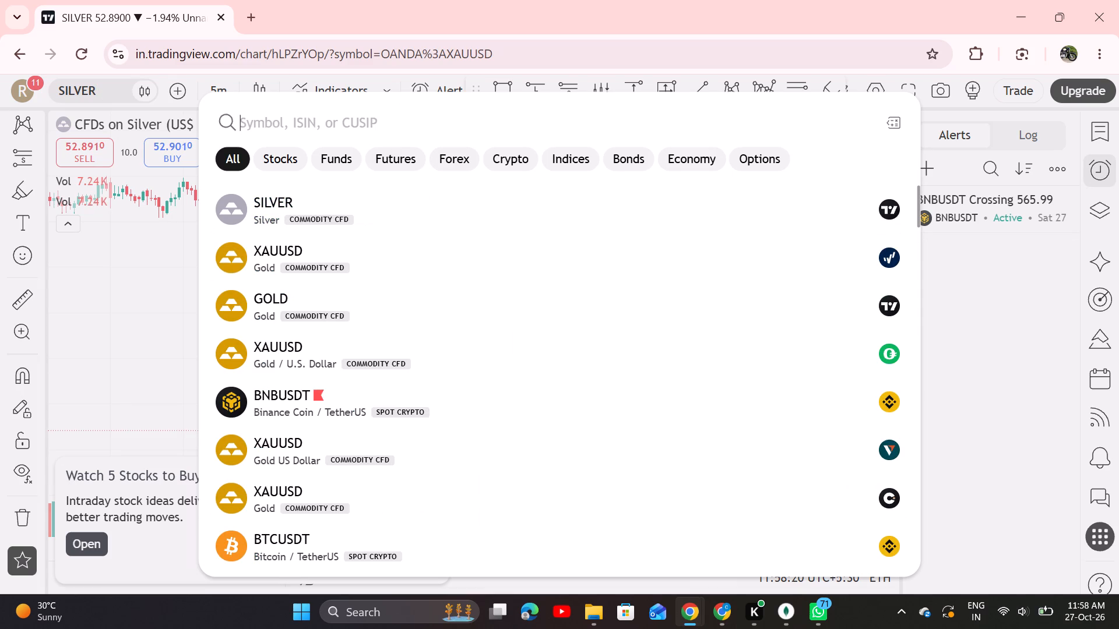
{"action": "key", "text": "a"}
{"action": "key", "text": "BackSpace"}
{"action": "type", "text": "xa"}
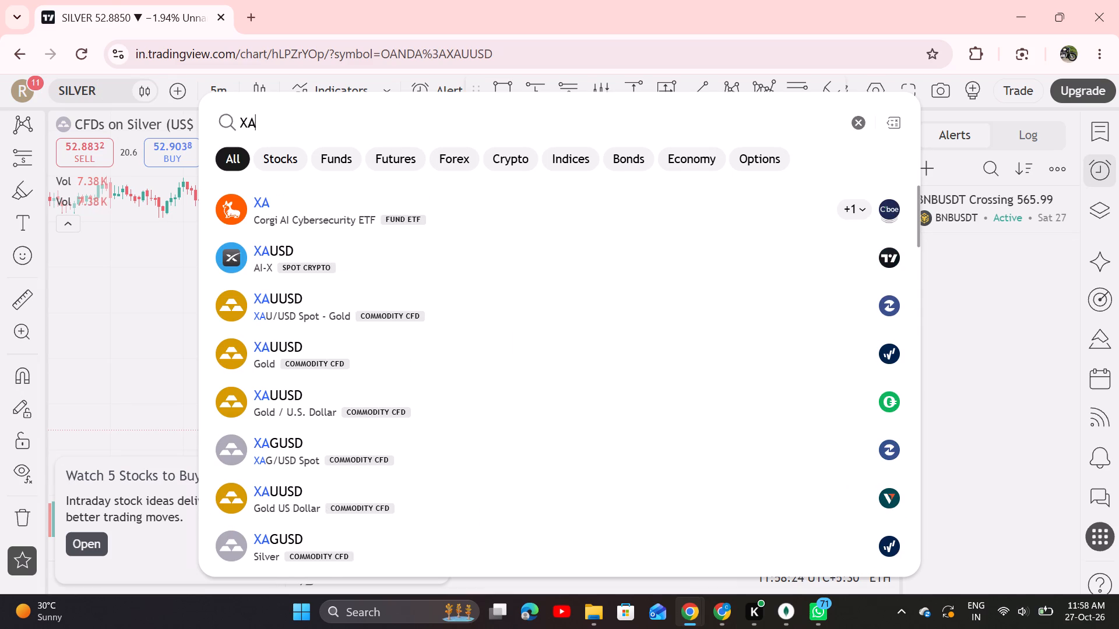
{"action": "key", "text": "g"}
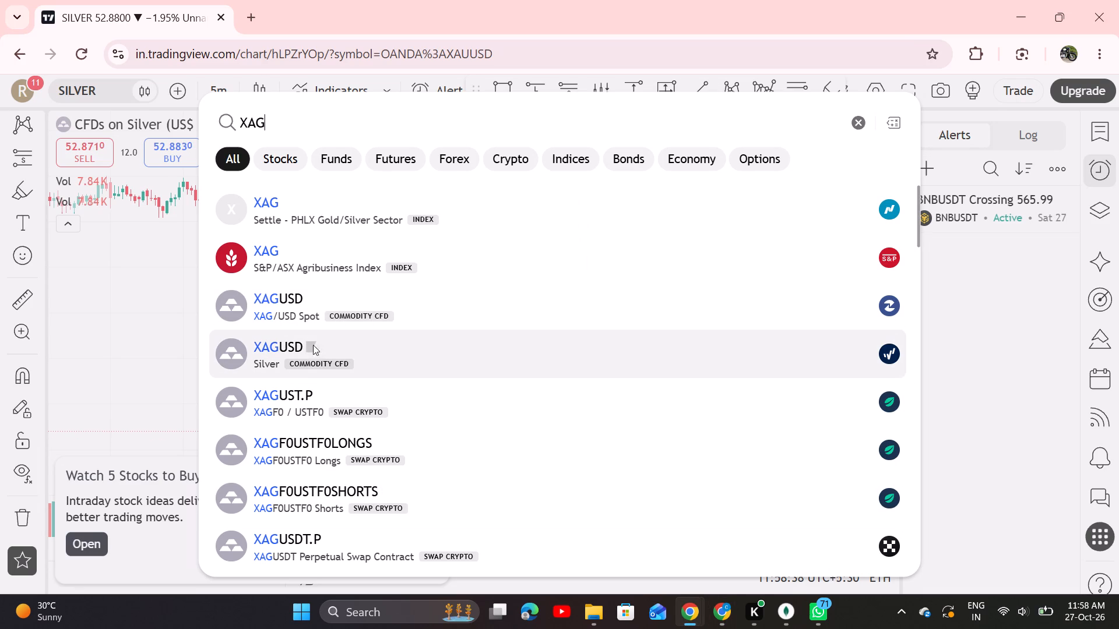
{"action": "left_click", "coordinate": [307, 362]}
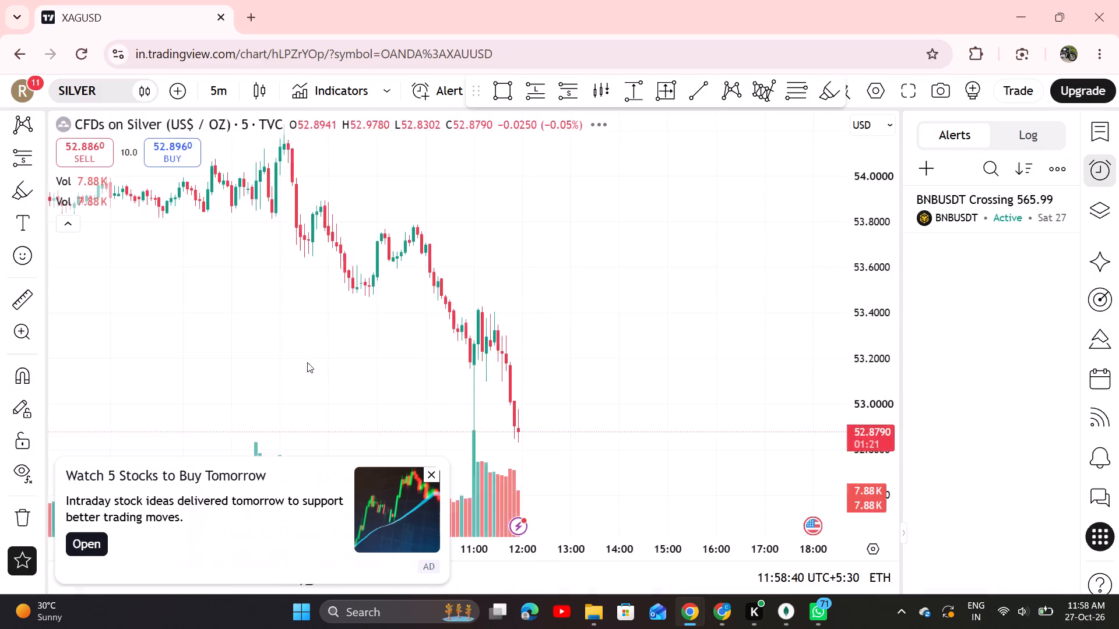
{"action": "left_click_drag", "start_coordinate": [608, 377], "coordinate": [648, 301]}
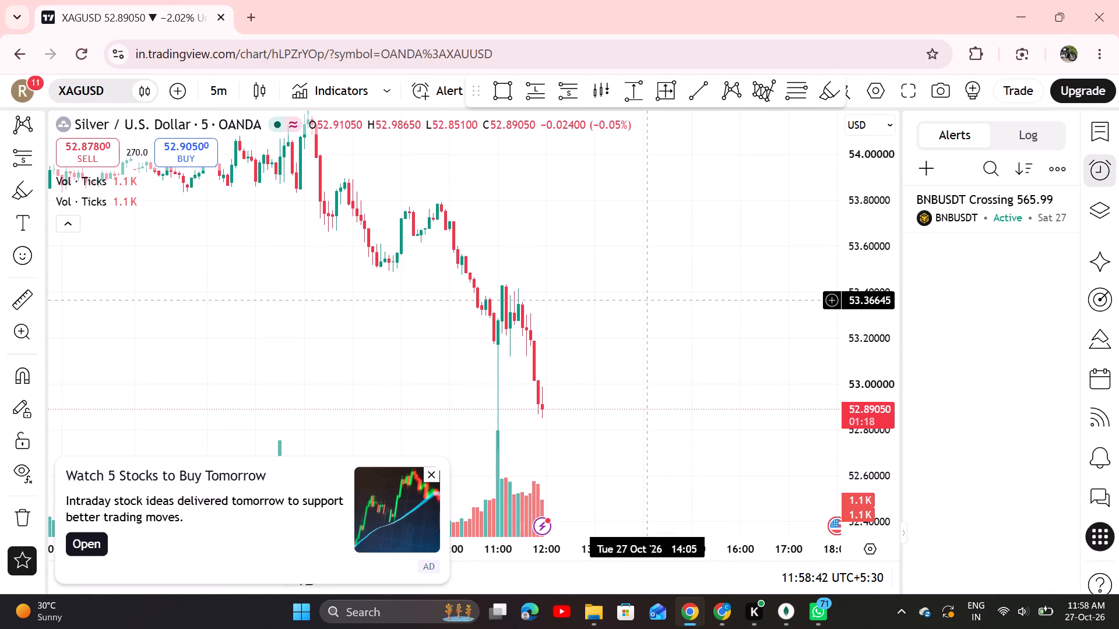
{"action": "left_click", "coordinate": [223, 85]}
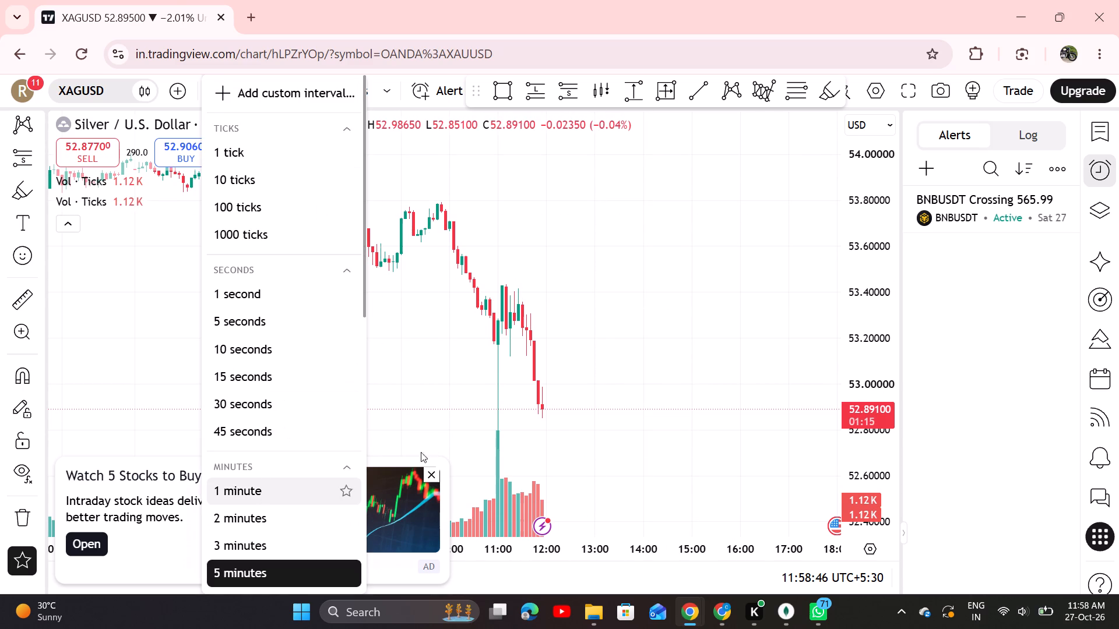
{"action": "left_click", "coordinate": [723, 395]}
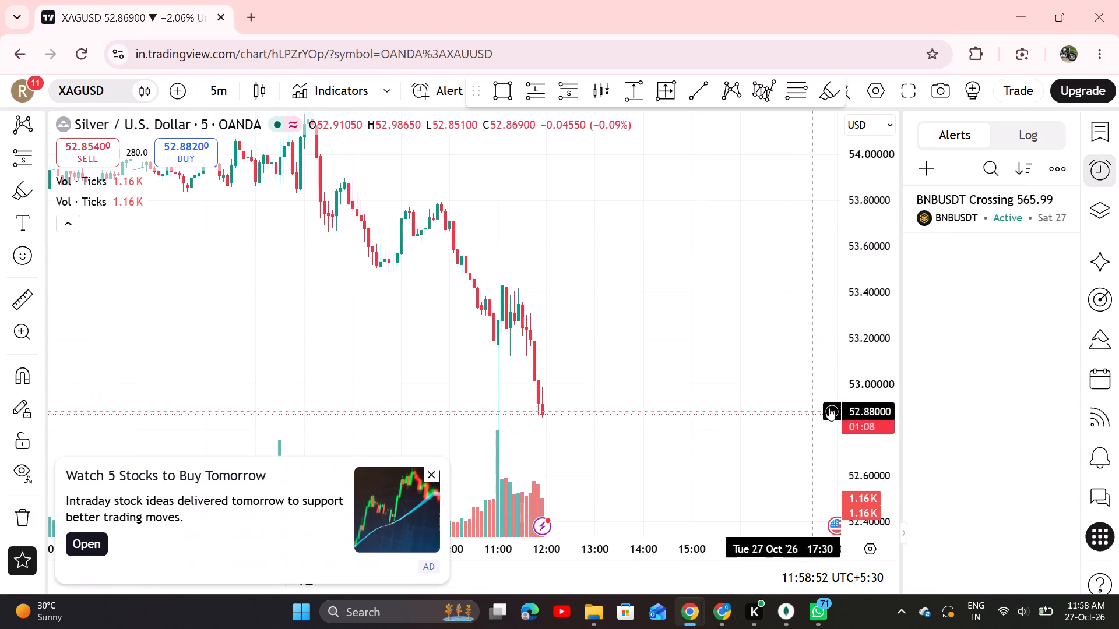
Draw a horizontal line at 53.19058 near the previous session's sharp low on the XAGUSD five-minute chart.
{"action": "left_click_drag", "start_coordinate": [725, 369], "coordinate": [758, 186]}
{"action": "left_click_drag", "start_coordinate": [325, 327], "coordinate": [513, 366]}
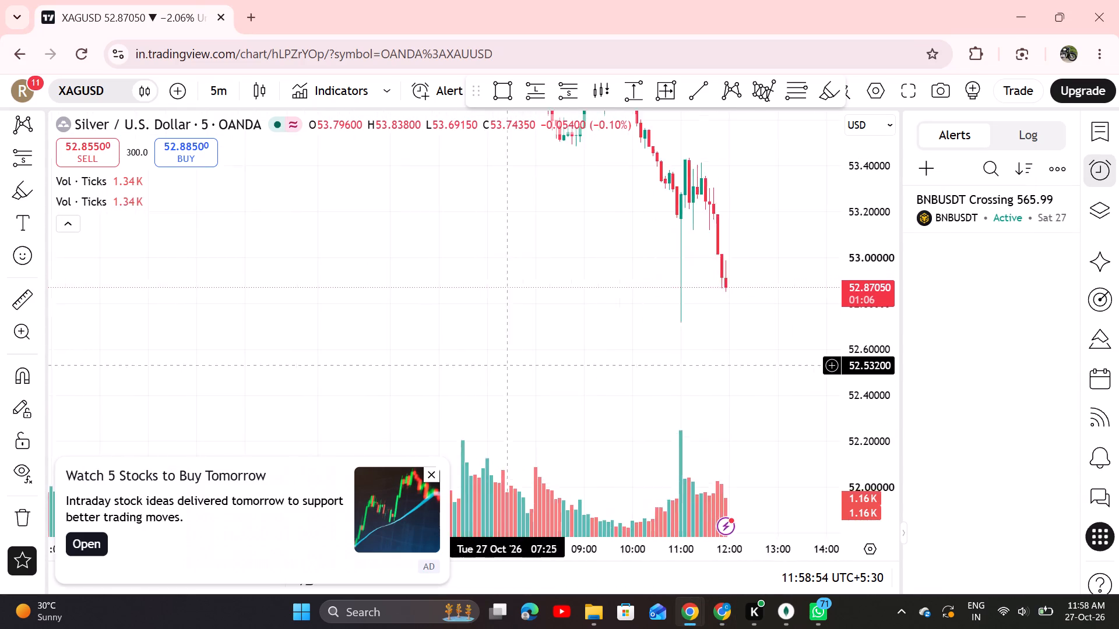
{"action": "left_click_drag", "start_coordinate": [513, 366], "coordinate": [702, 362]}
{"action": "left_click_drag", "start_coordinate": [359, 363], "coordinate": [699, 440]}
{"action": "left_click_drag", "start_coordinate": [231, 335], "coordinate": [358, 360]}
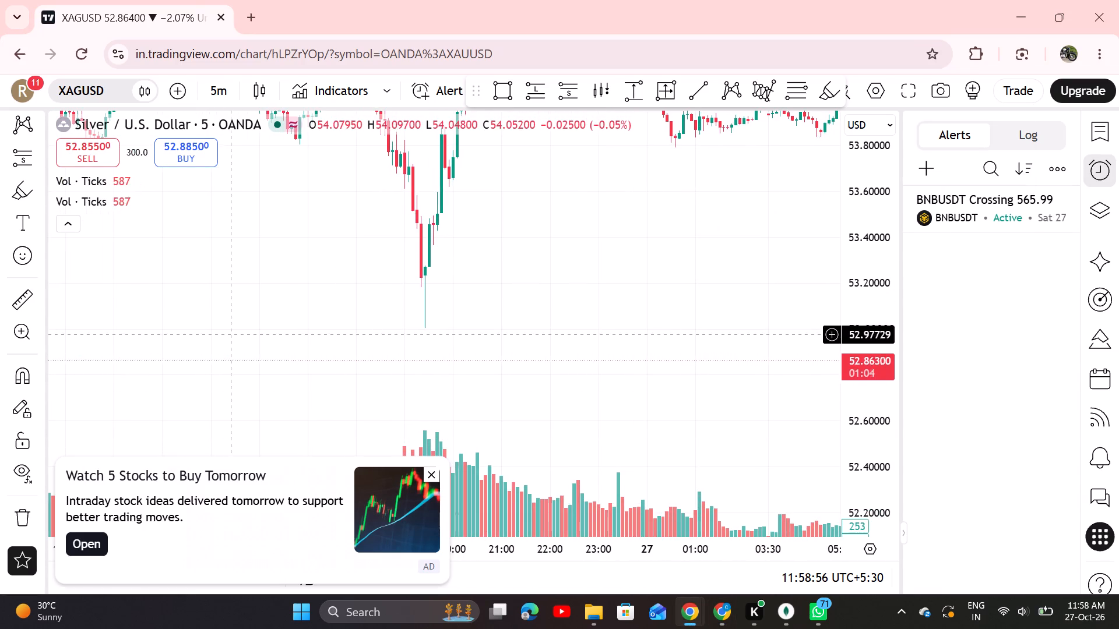
{"action": "left_click_drag", "start_coordinate": [358, 360], "coordinate": [196, 417]}
{"action": "left_click_drag", "start_coordinate": [428, 302], "coordinate": [336, 334]}
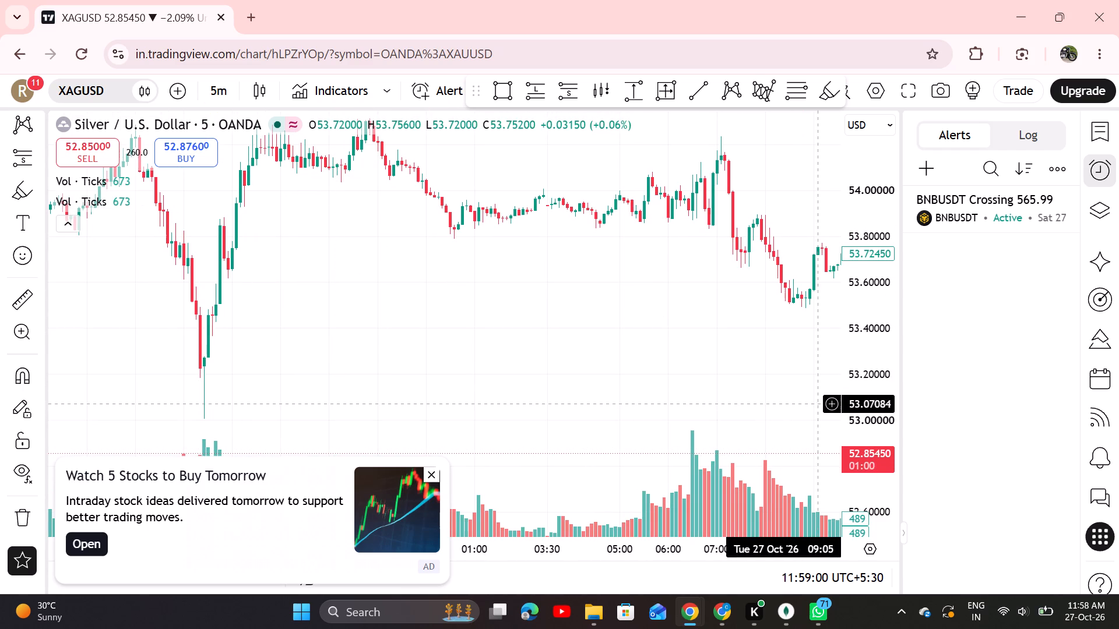
{"action": "left_click", "coordinate": [831, 377]}
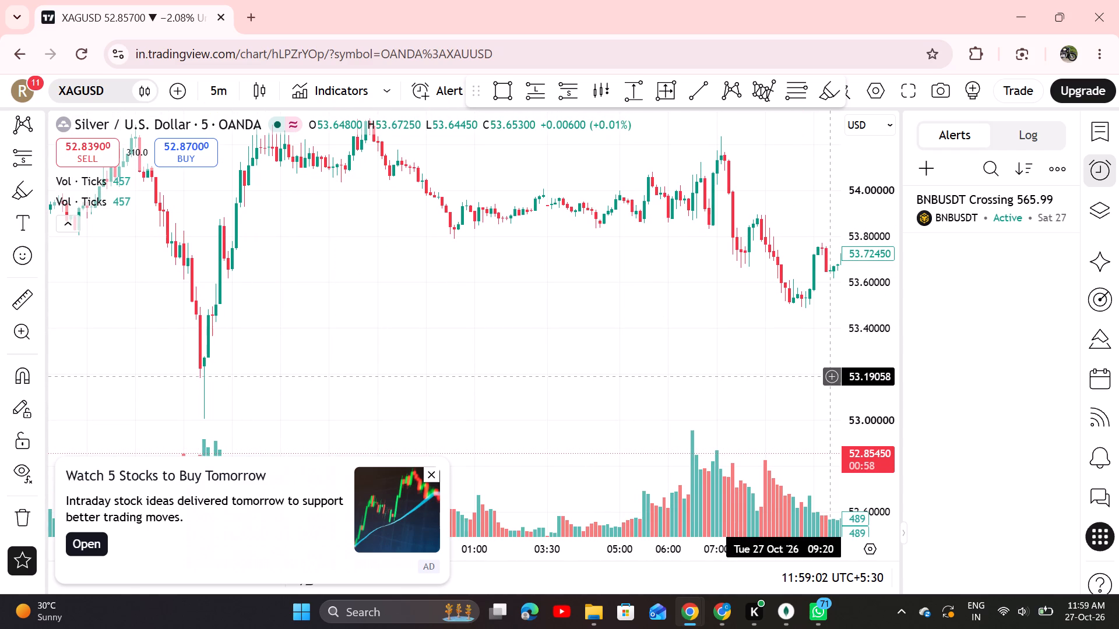
{"action": "left_click", "coordinate": [715, 535]}
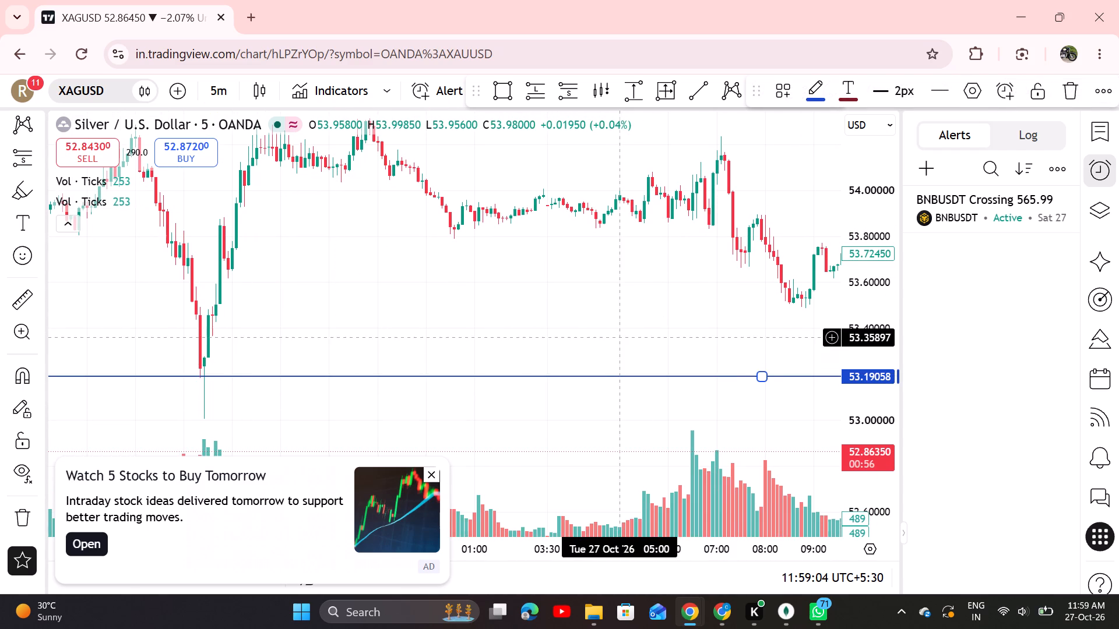
Change the XAGUSD chart interval to 15 minutes.
{"action": "left_click_drag", "start_coordinate": [620, 338], "coordinate": [578, 239]}
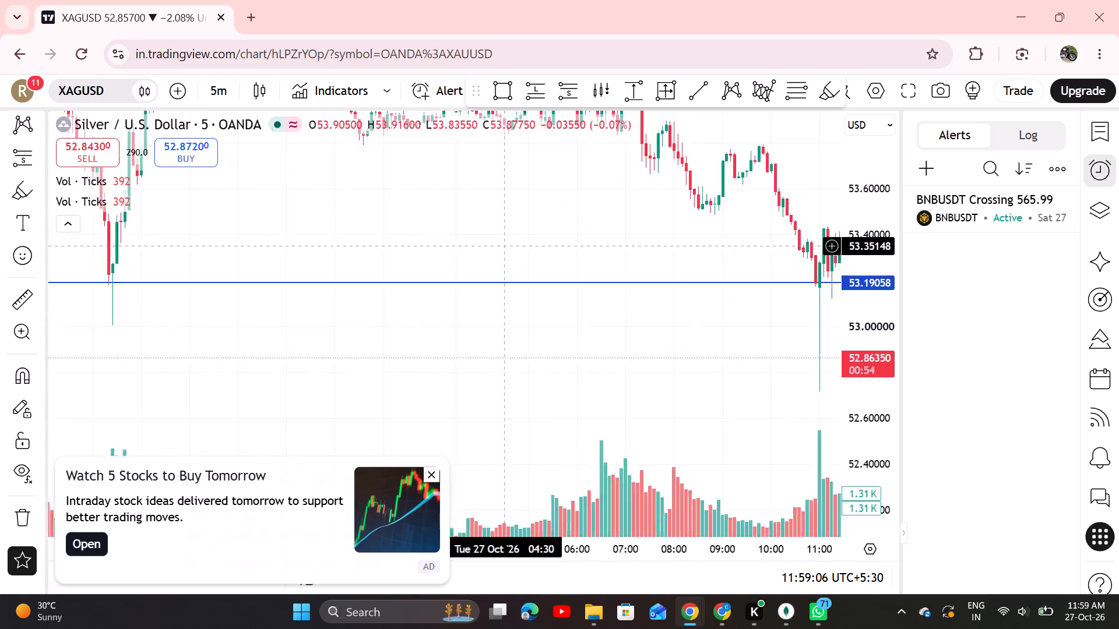
{"action": "left_click_drag", "start_coordinate": [578, 239], "coordinate": [623, 191]}
{"action": "left_click", "coordinate": [214, 84]}
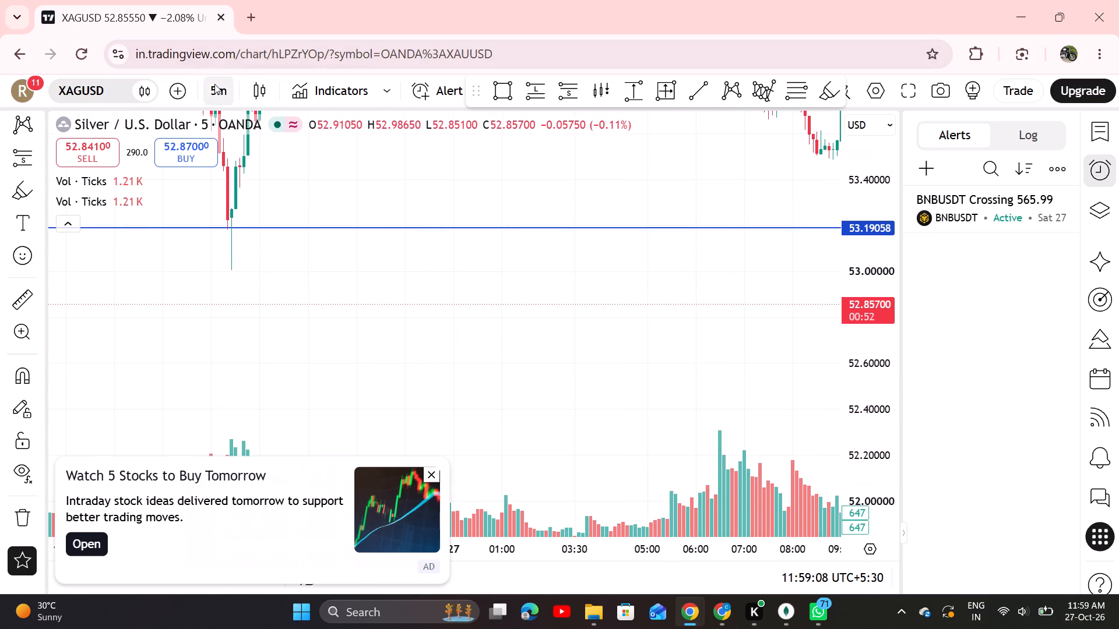
{"action": "scroll", "coordinate": [250, 471], "scroll_direction": "down", "scroll_amount": 2}
{"action": "left_click", "coordinate": [250, 407]}
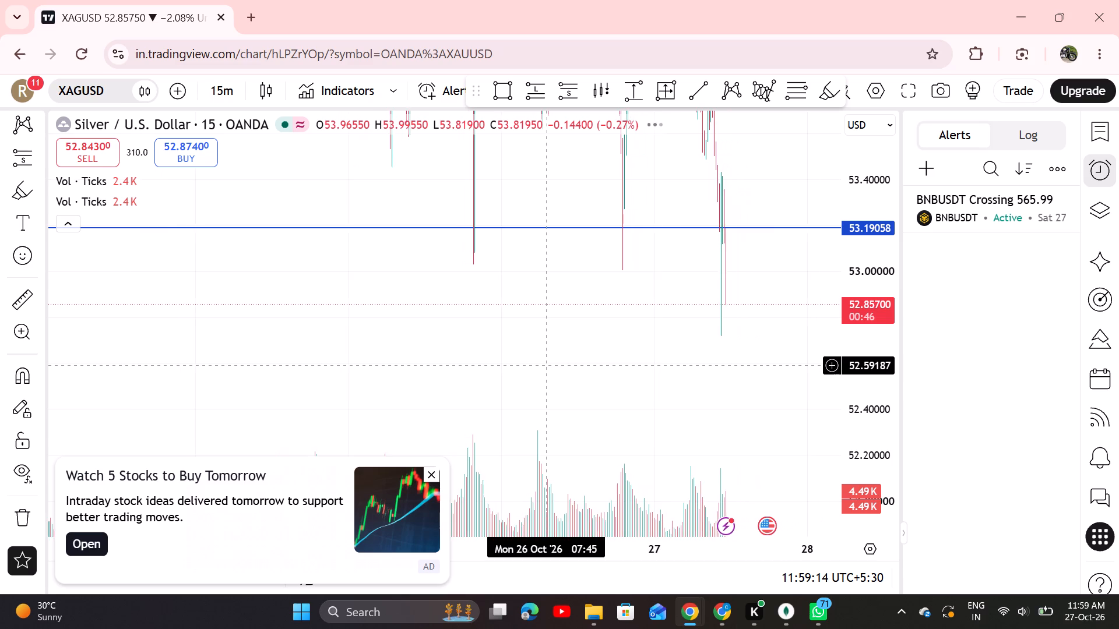
Draw a horizontal line at 52.73407, near the latest sharp low on the 15-minute XAGUSD chart.
{"action": "left_click_drag", "start_coordinate": [347, 354], "coordinate": [431, 383]}
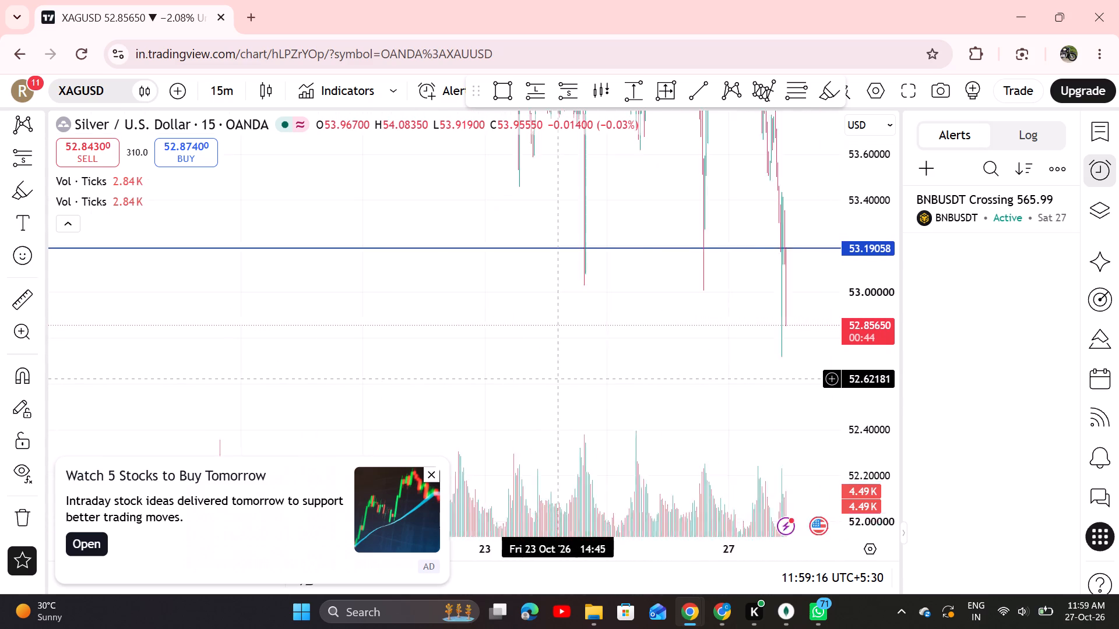
{"action": "left_click_drag", "start_coordinate": [431, 383], "coordinate": [410, 383]}
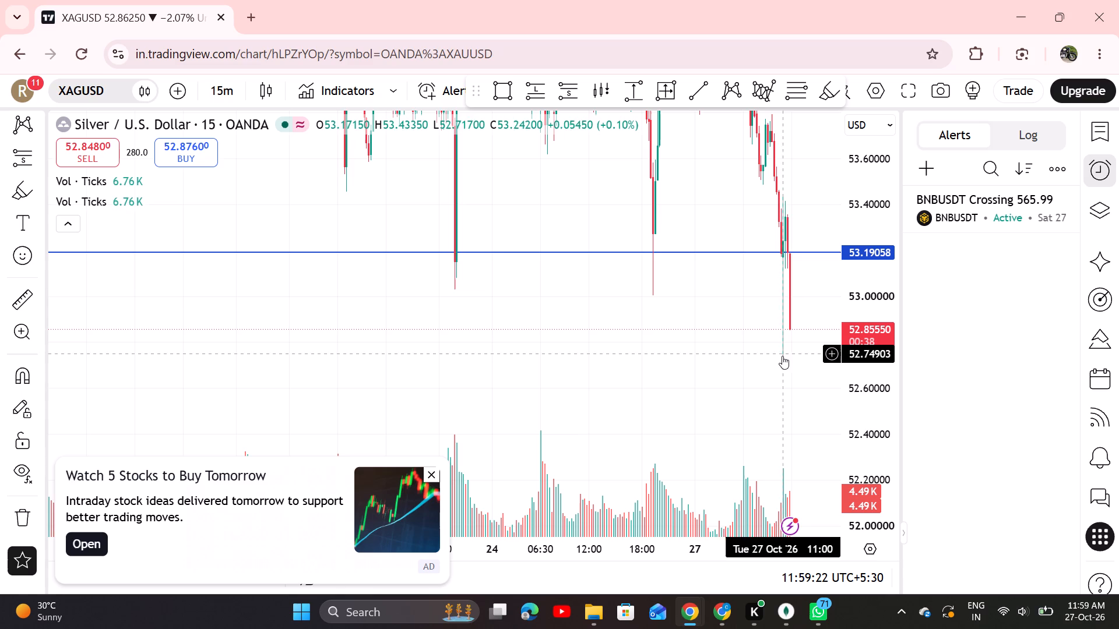
{"action": "left_click", "coordinate": [830, 358]}
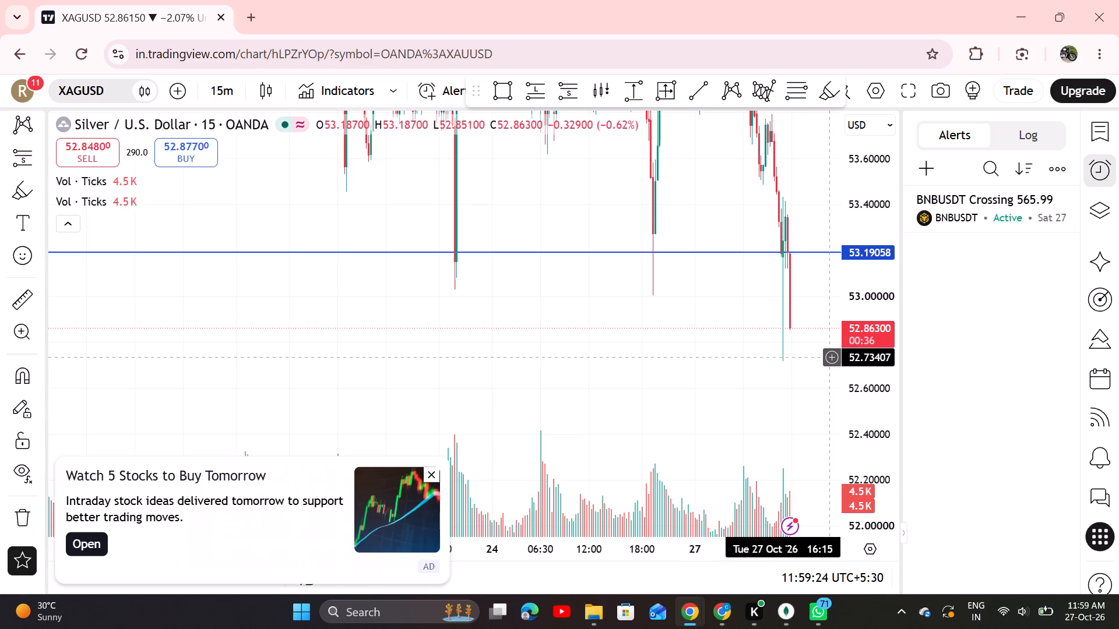
{"action": "left_click", "coordinate": [646, 528]}
Change the XAGUSD chart interval to 30 minutes and view the recent candles around the two horizontal lines.
{"action": "left_click_drag", "start_coordinate": [604, 461], "coordinate": [599, 454]}
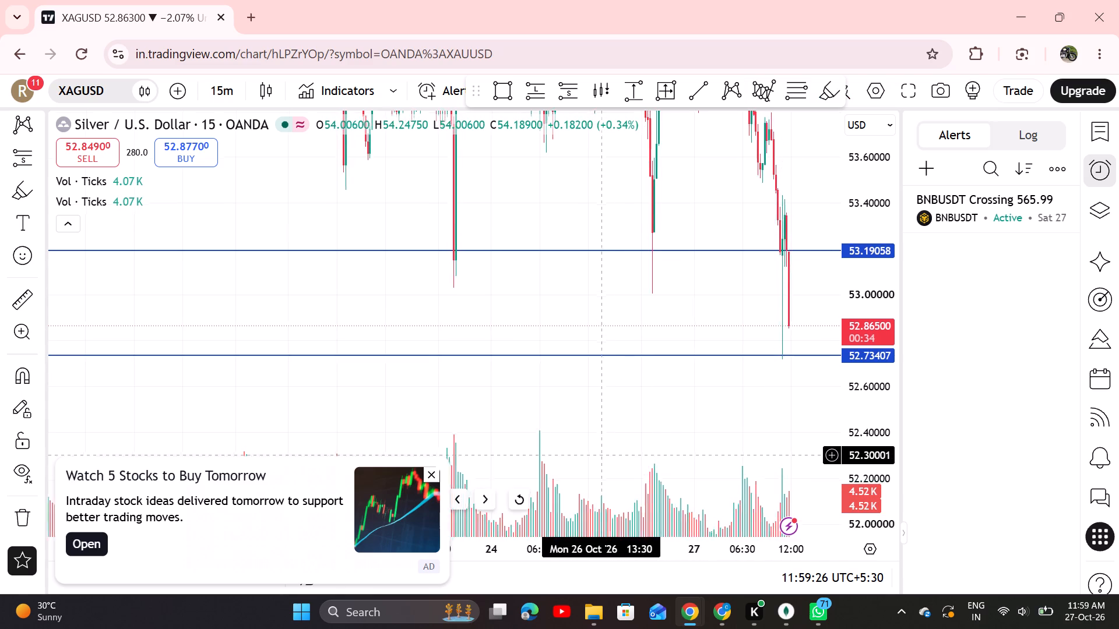
{"action": "left_click_drag", "start_coordinate": [599, 454], "coordinate": [585, 394]}
{"action": "left_click", "coordinate": [222, 92]}
{"action": "scroll", "coordinate": [276, 439], "scroll_direction": "down", "scroll_amount": 1}
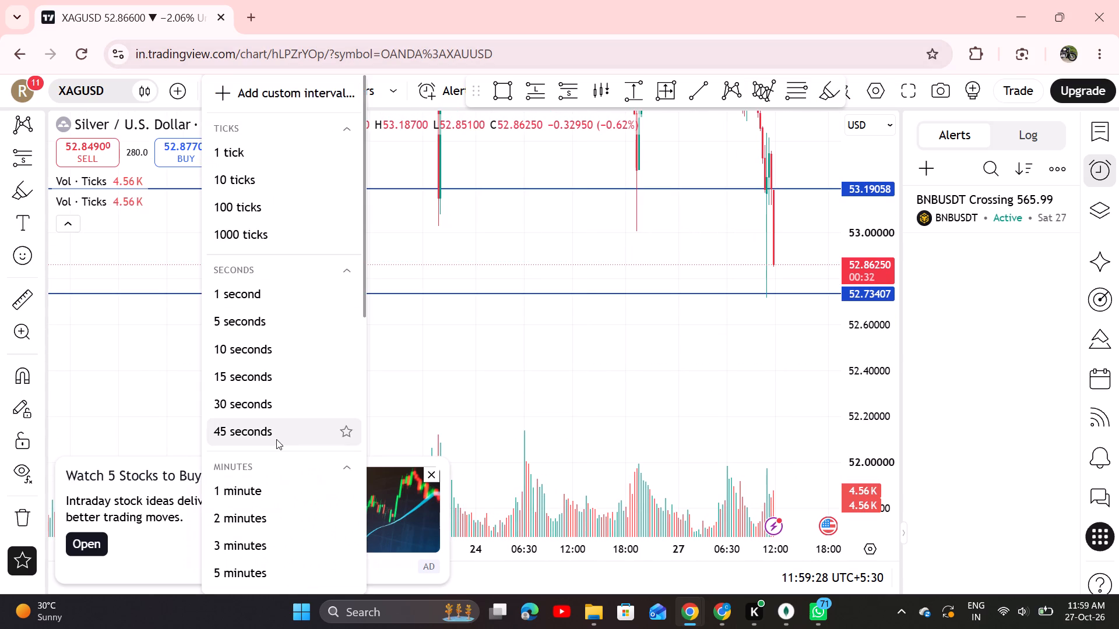
{"action": "scroll", "coordinate": [276, 439], "scroll_direction": "down", "scroll_amount": 1}
{"action": "left_click", "coordinate": [268, 433]}
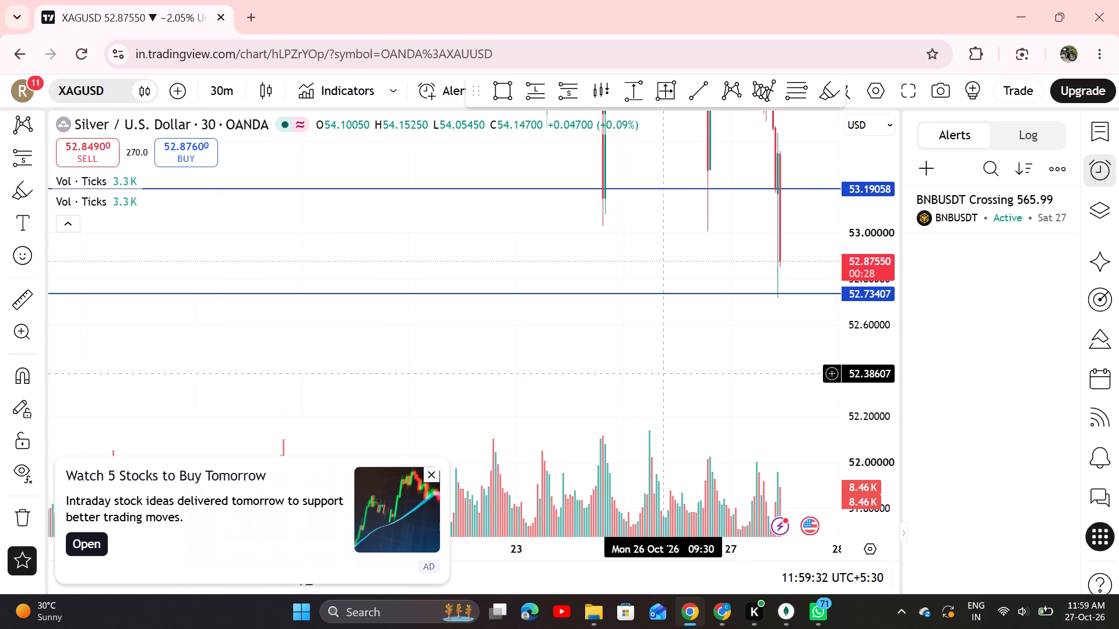
{"action": "right_click_drag", "start_coordinate": [663, 374], "coordinate": [499, 348]}
{"action": "left_click", "coordinate": [390, 344]}
{"action": "left_click_drag", "start_coordinate": [578, 366], "coordinate": [326, 362]}
{"action": "right_click_drag", "start_coordinate": [326, 362], "coordinate": [428, 418]}
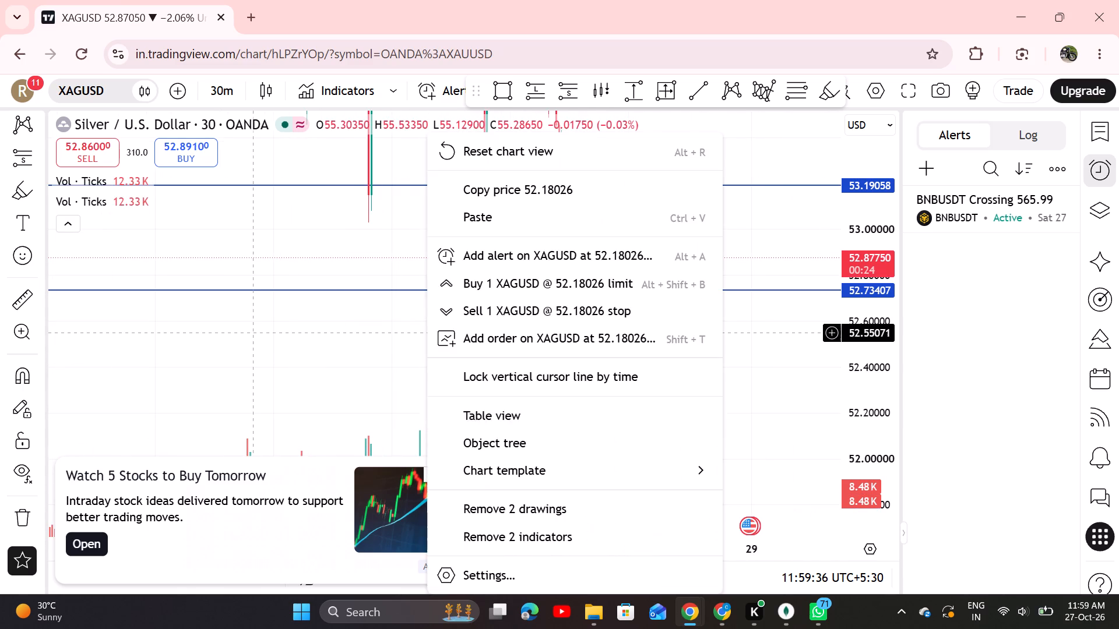
{"action": "left_click", "coordinate": [254, 333]}
{"action": "left_click_drag", "start_coordinate": [254, 333], "coordinate": [307, 365]}
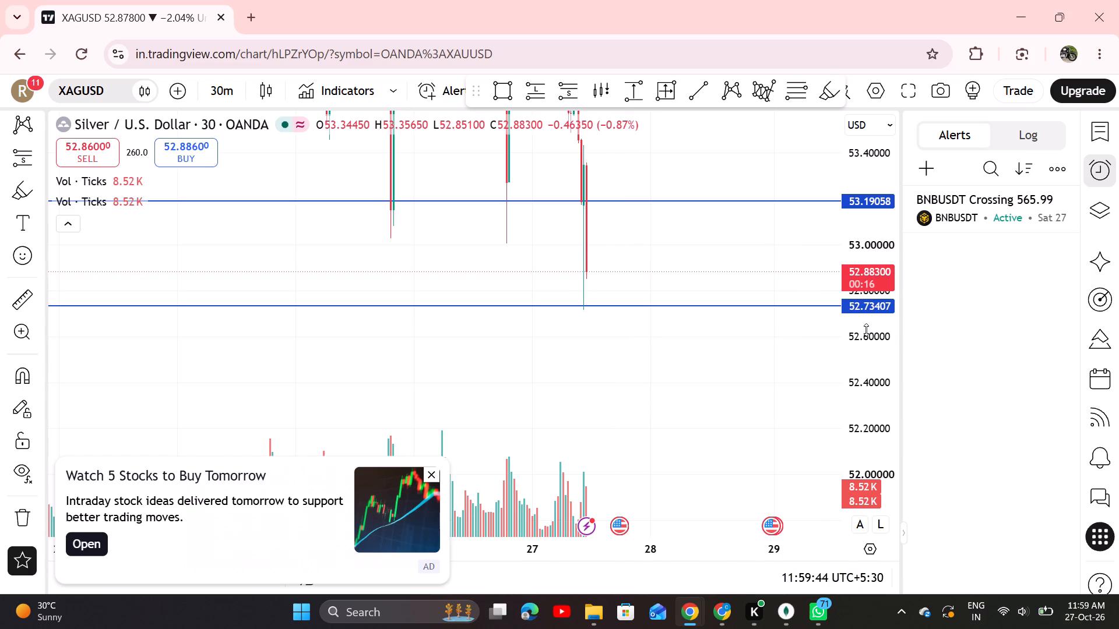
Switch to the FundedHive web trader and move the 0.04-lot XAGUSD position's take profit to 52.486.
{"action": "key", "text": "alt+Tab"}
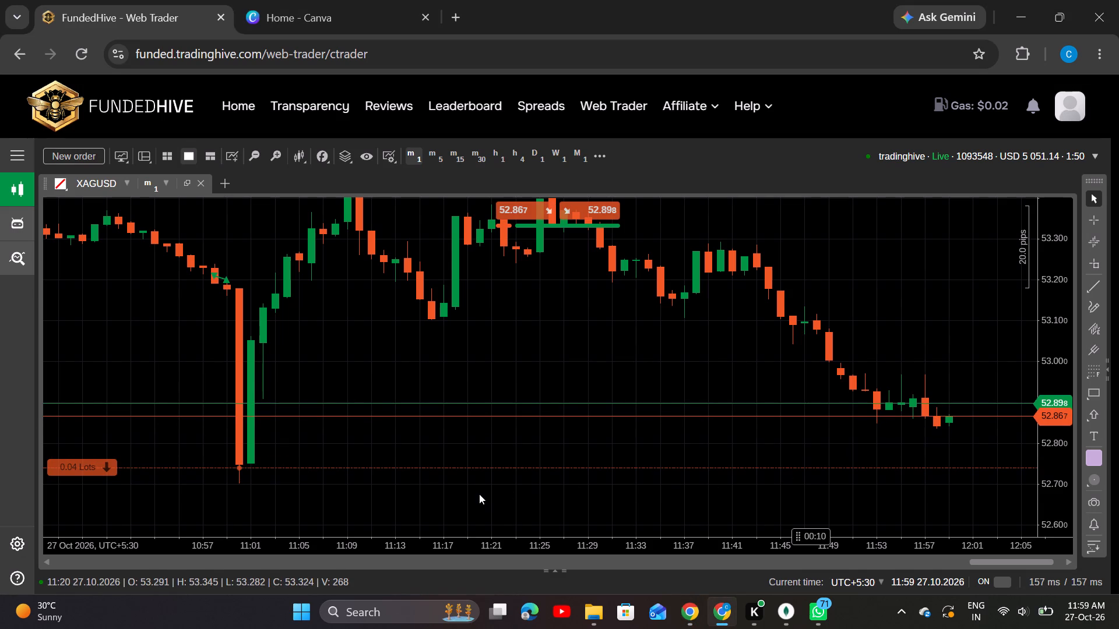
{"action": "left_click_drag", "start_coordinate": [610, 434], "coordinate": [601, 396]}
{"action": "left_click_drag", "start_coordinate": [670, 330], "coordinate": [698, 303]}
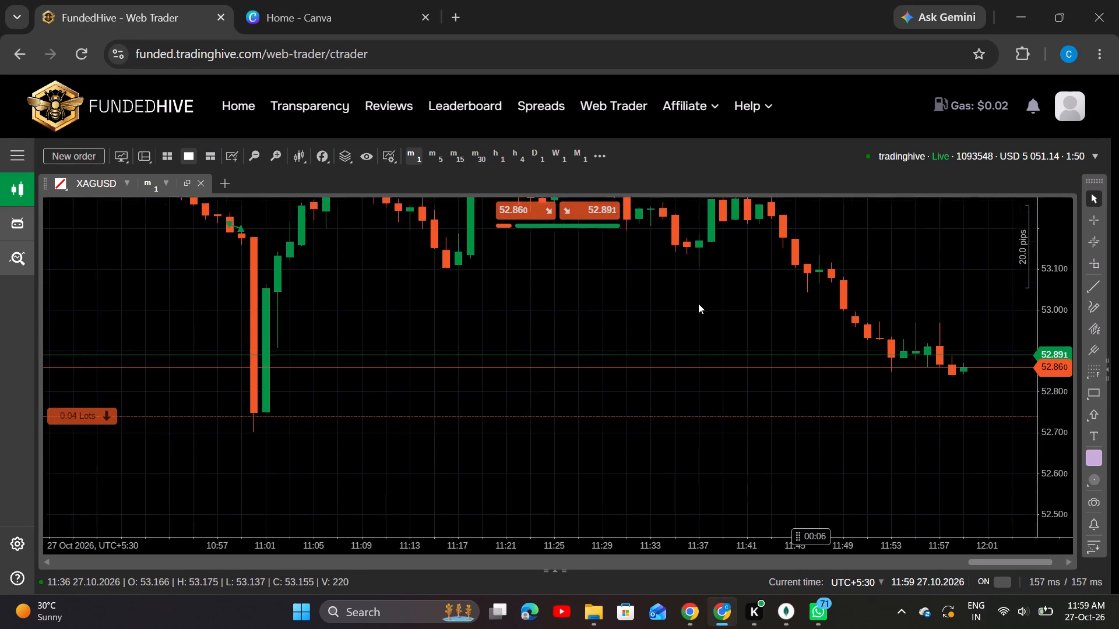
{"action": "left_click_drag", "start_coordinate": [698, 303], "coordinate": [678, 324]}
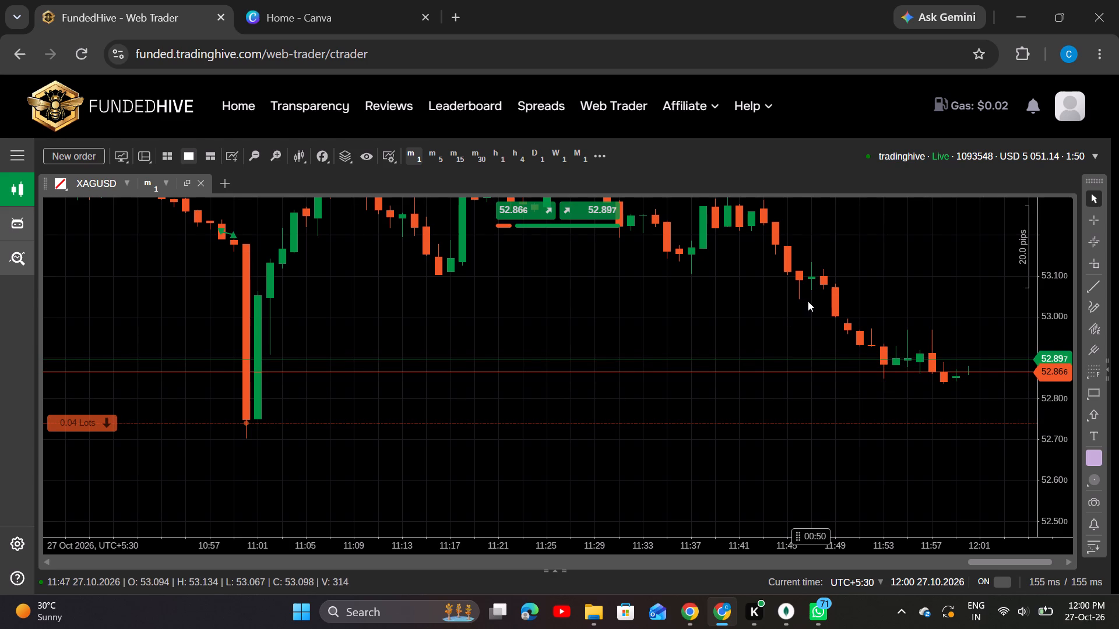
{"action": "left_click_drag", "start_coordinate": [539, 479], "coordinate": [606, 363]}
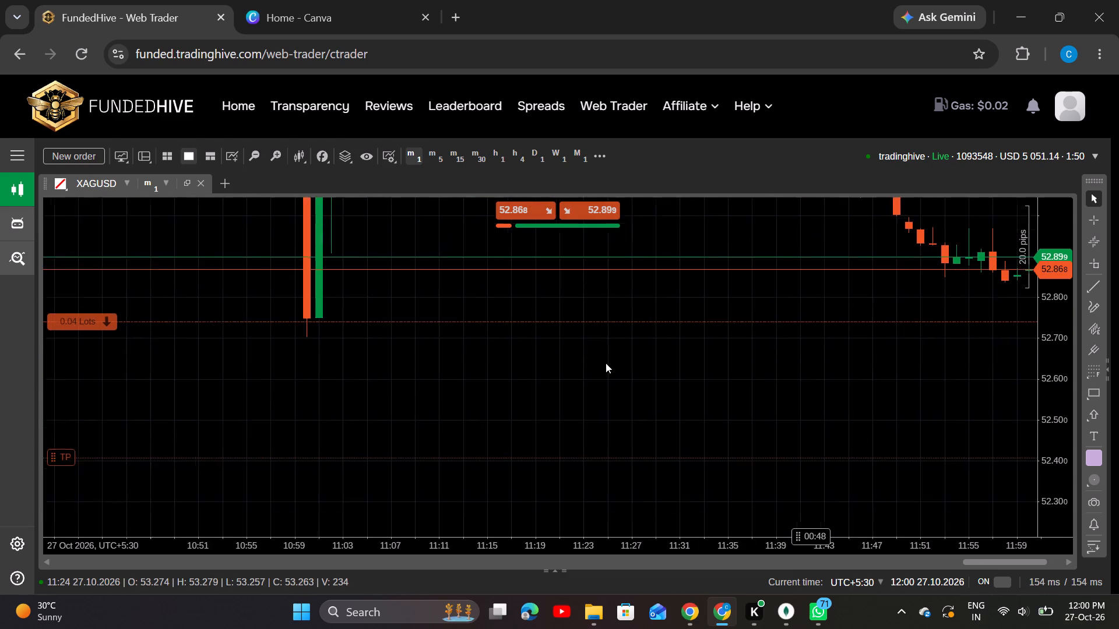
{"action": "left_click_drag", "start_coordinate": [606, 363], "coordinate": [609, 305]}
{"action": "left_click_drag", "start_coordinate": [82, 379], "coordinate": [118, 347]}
Examine the one-minute XAGUSD price action relative to the position's entry and take-profit lines.
{"action": "left_click_drag", "start_coordinate": [708, 287], "coordinate": [612, 332]}
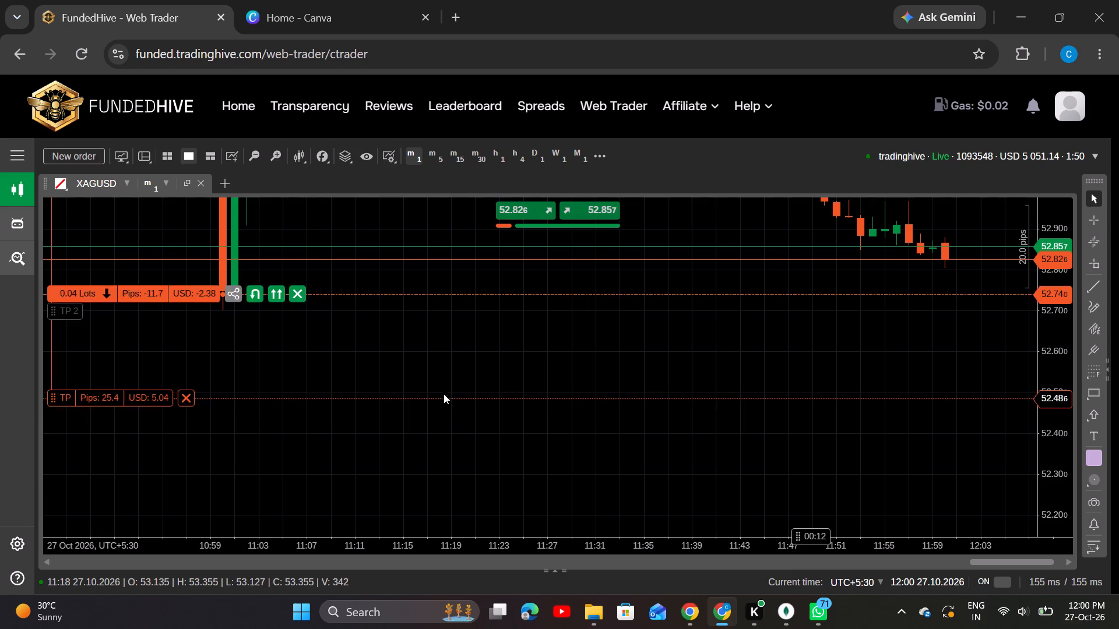
{"action": "left_click_drag", "start_coordinate": [444, 391], "coordinate": [410, 518]}
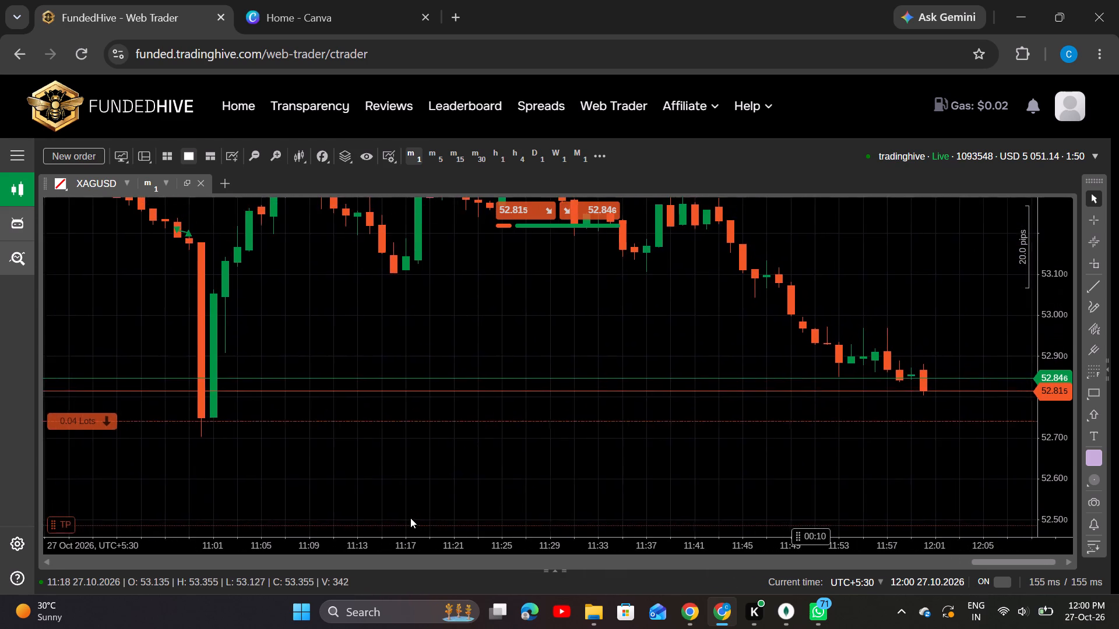
{"action": "left_click_drag", "start_coordinate": [410, 518], "coordinate": [551, 499]}
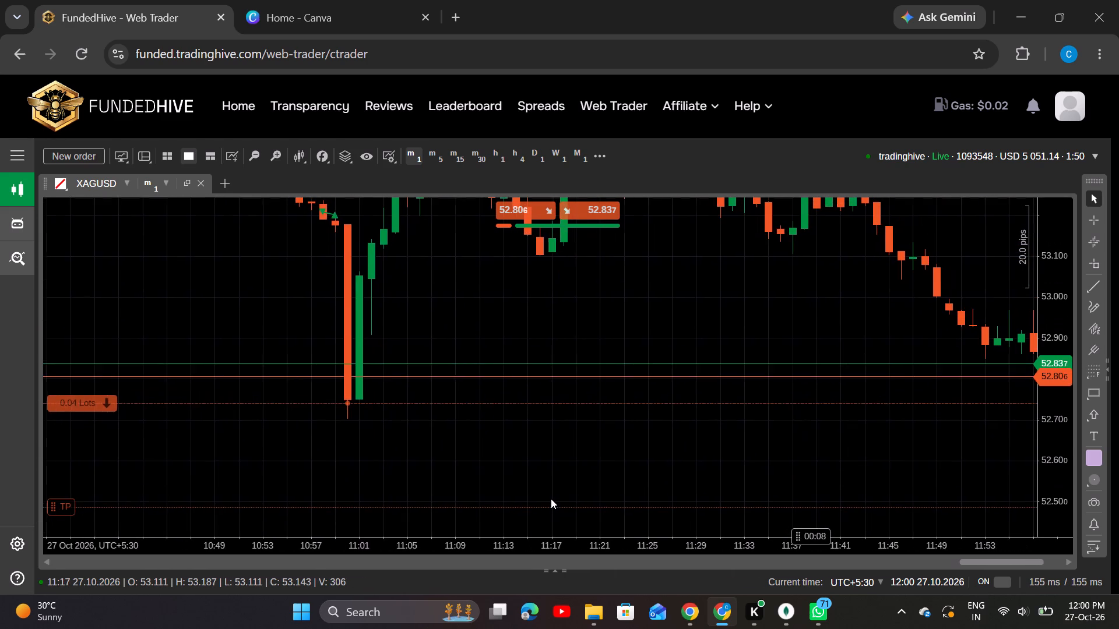
{"action": "left_click_drag", "start_coordinate": [623, 397], "coordinate": [600, 312]}
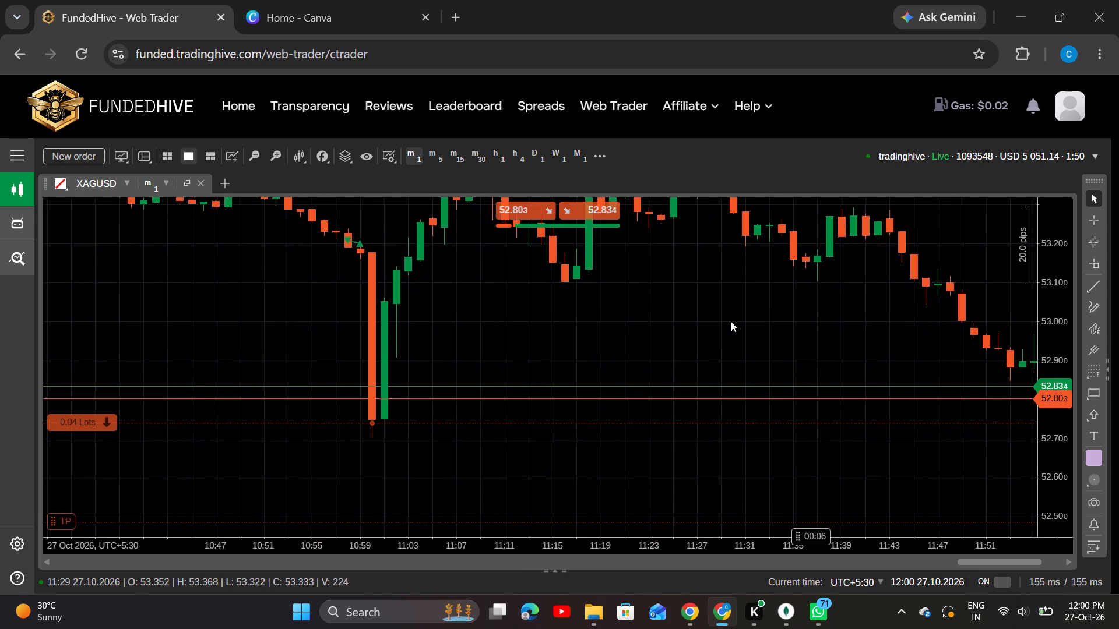
{"action": "left_click_drag", "start_coordinate": [731, 321], "coordinate": [564, 301]}
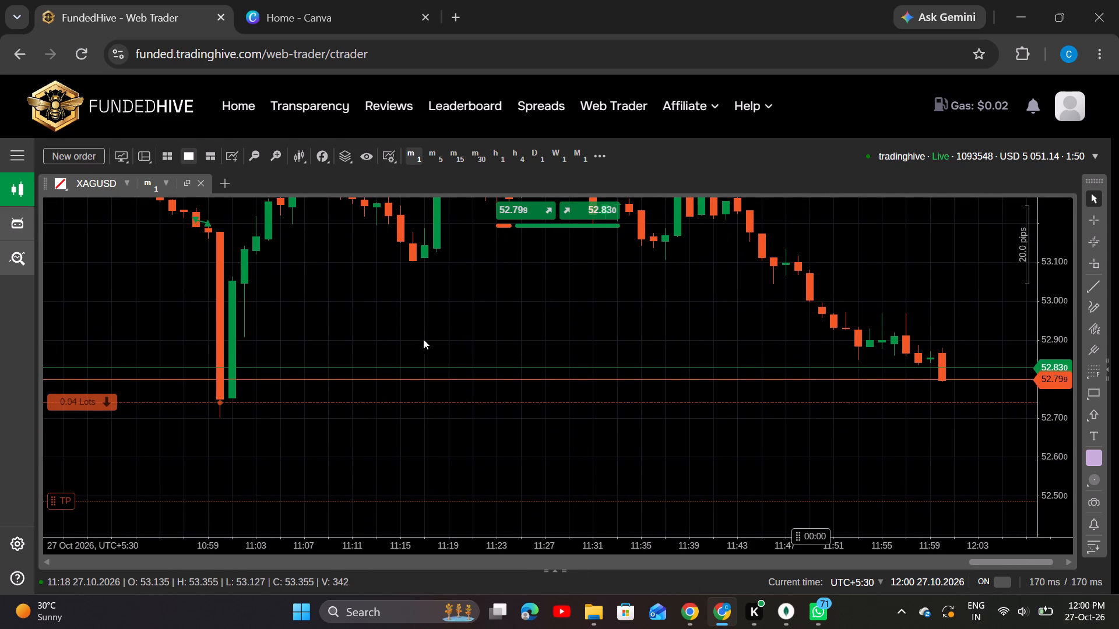
{"action": "left_click_drag", "start_coordinate": [442, 317], "coordinate": [446, 356]}
{"action": "left_click_drag", "start_coordinate": [446, 356], "coordinate": [437, 347]}
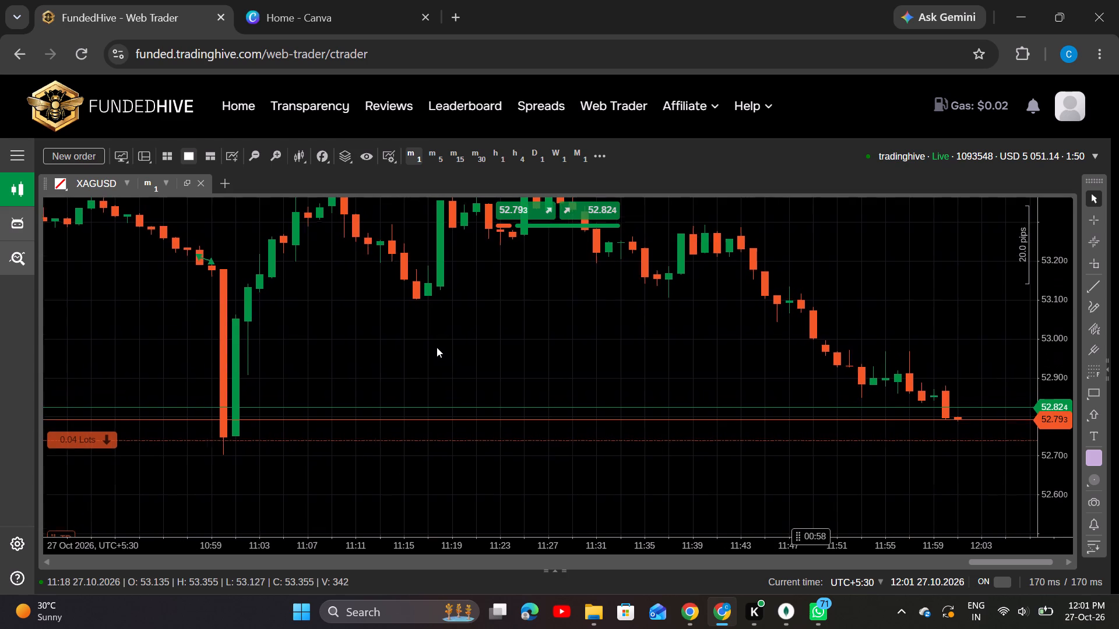
{"action": "left_click_drag", "start_coordinate": [437, 347], "coordinate": [432, 345]}
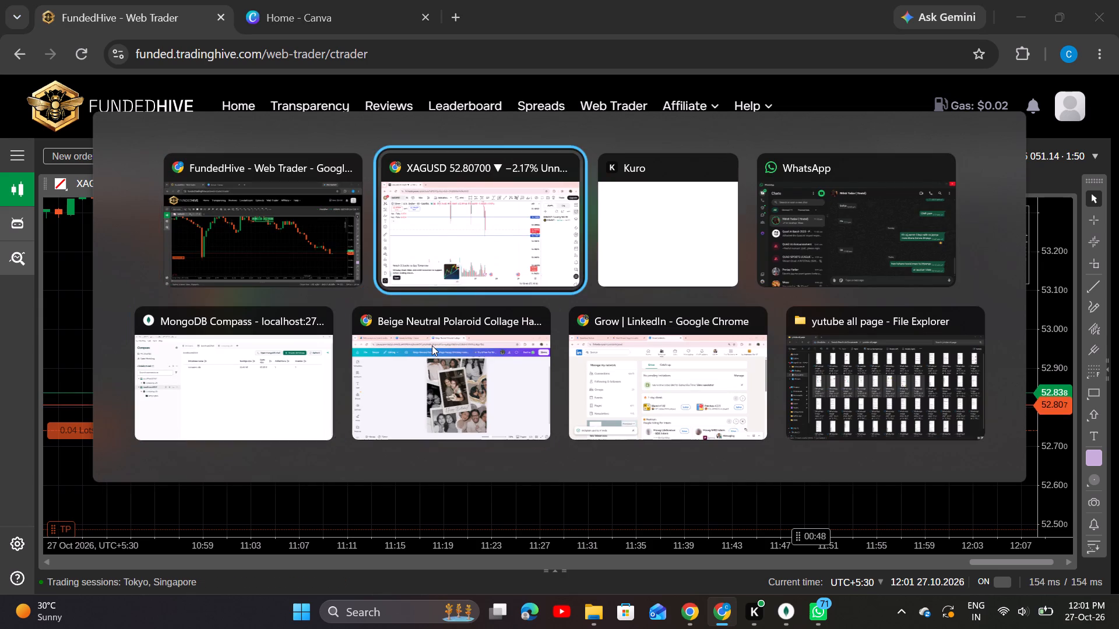
Switch to the TradingView XAGUSD chart and check the current price against the 52.73407 line.
{"action": "left_click_drag", "start_coordinate": [488, 274], "coordinate": [489, 274]}
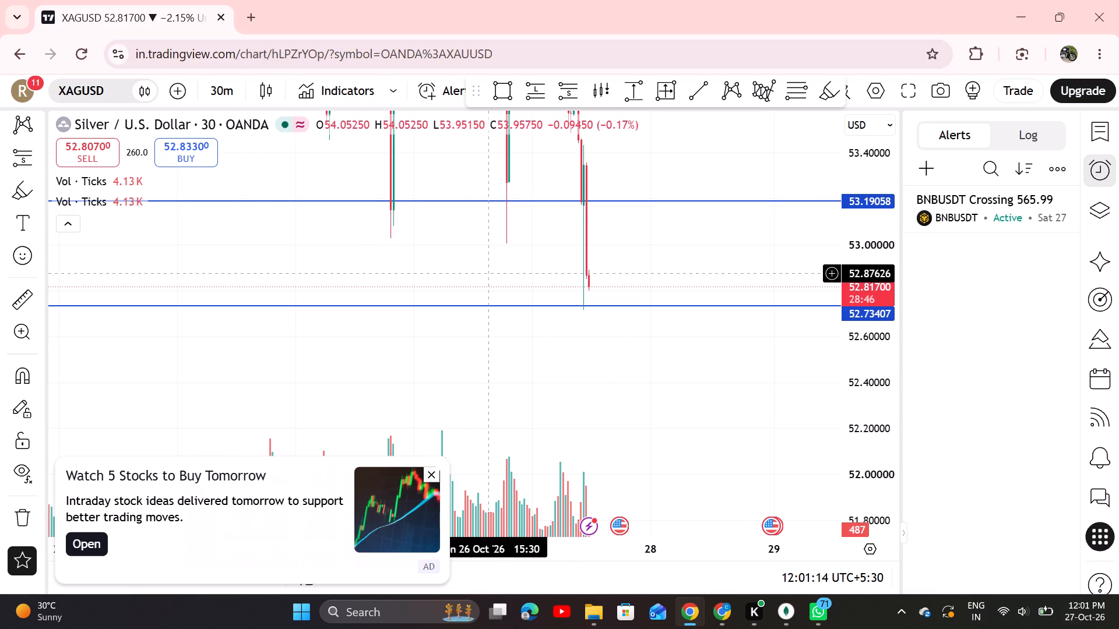
{"action": "left_click_drag", "start_coordinate": [489, 274], "coordinate": [501, 277]}
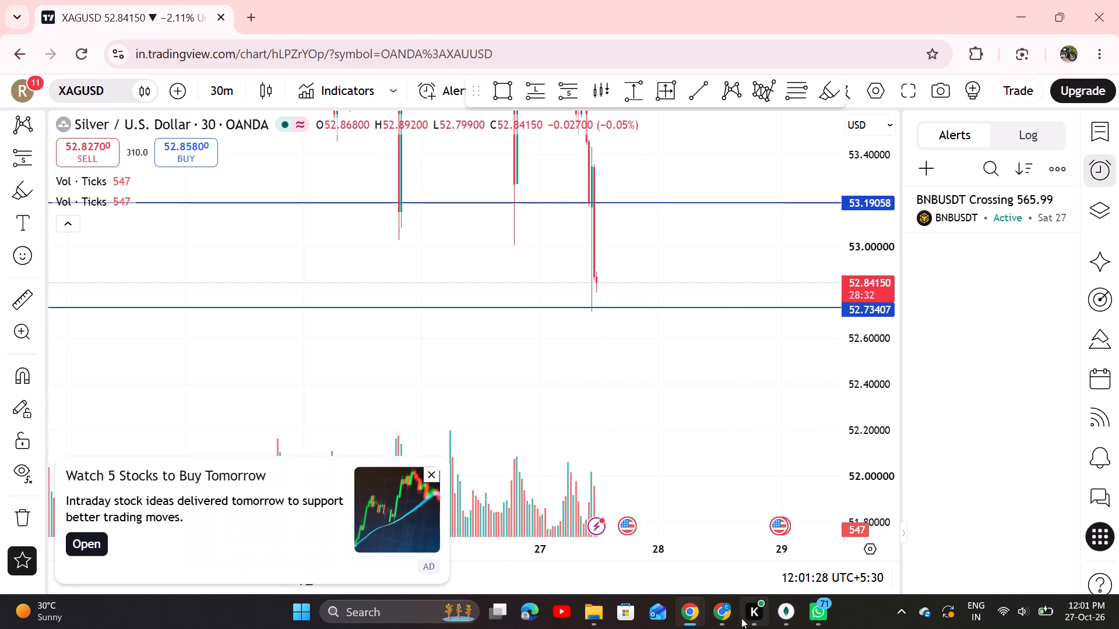
Switch back to the FundedHive web trader and move the 0.04-lot XAGUSD position's take profit to 52.691.
{"action": "left_click", "coordinate": [716, 613]}
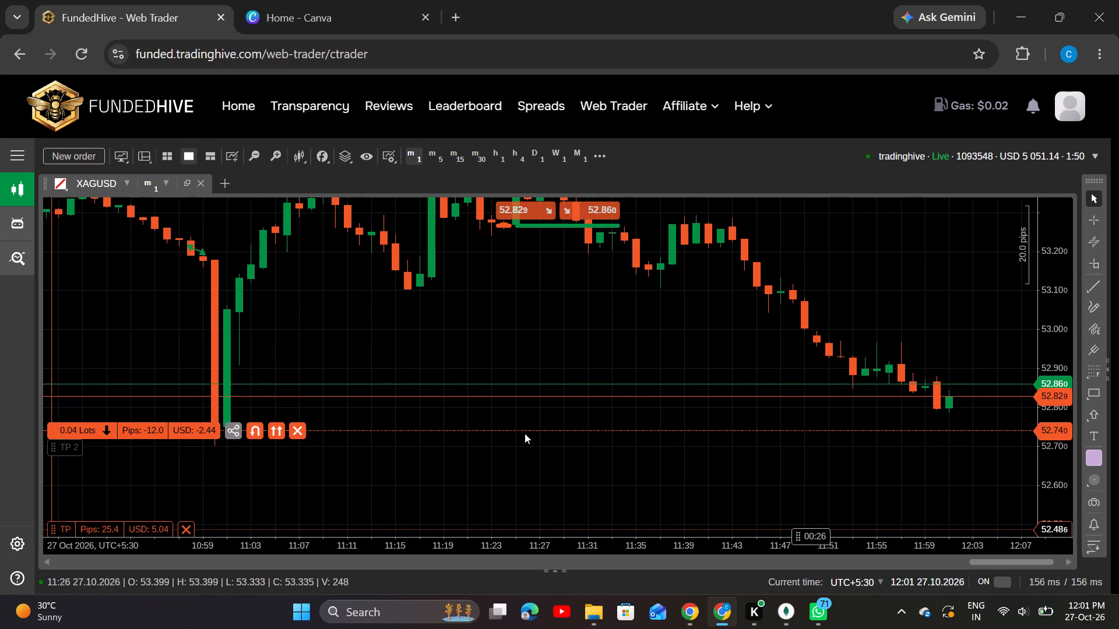
{"action": "left_click_drag", "start_coordinate": [717, 484], "coordinate": [667, 447]}
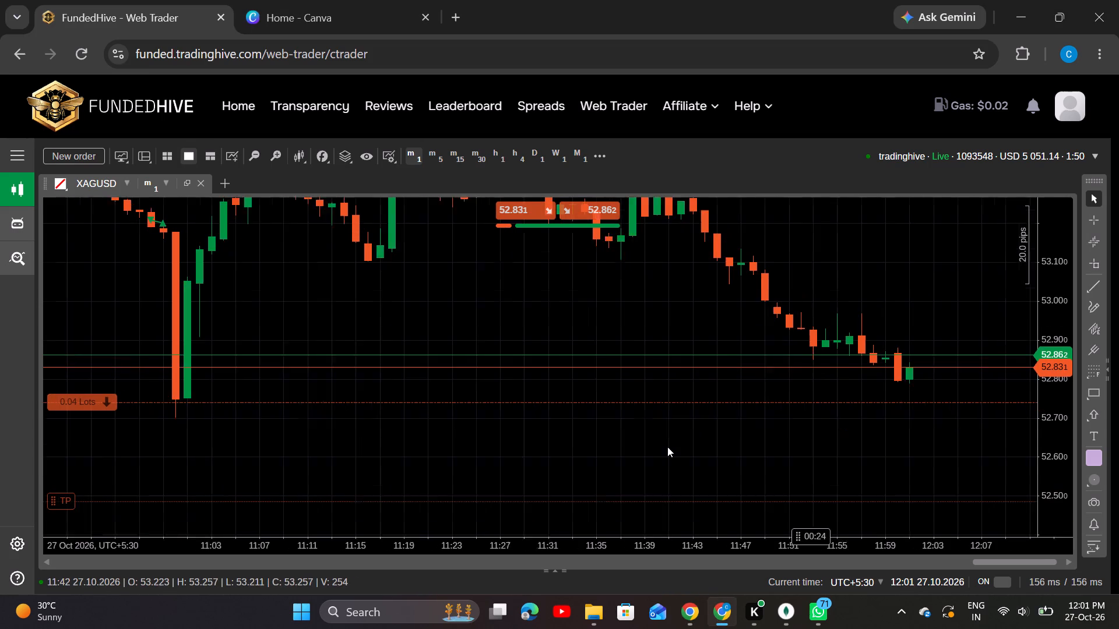
{"action": "left_click_drag", "start_coordinate": [667, 447], "coordinate": [665, 444]}
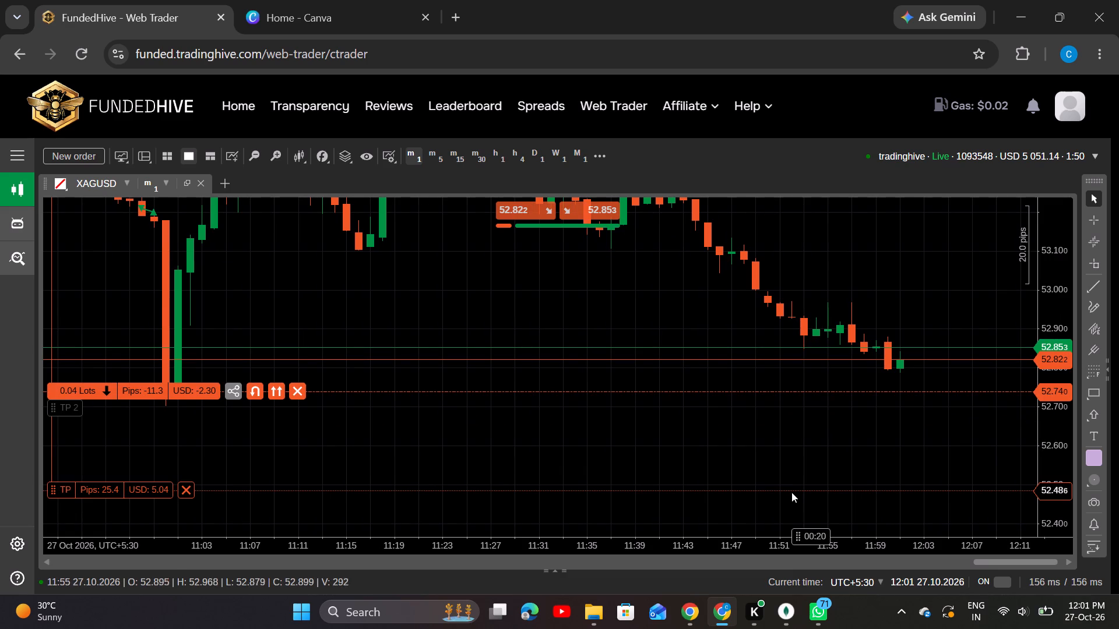
{"action": "left_click_drag", "start_coordinate": [131, 492], "coordinate": [185, 427]}
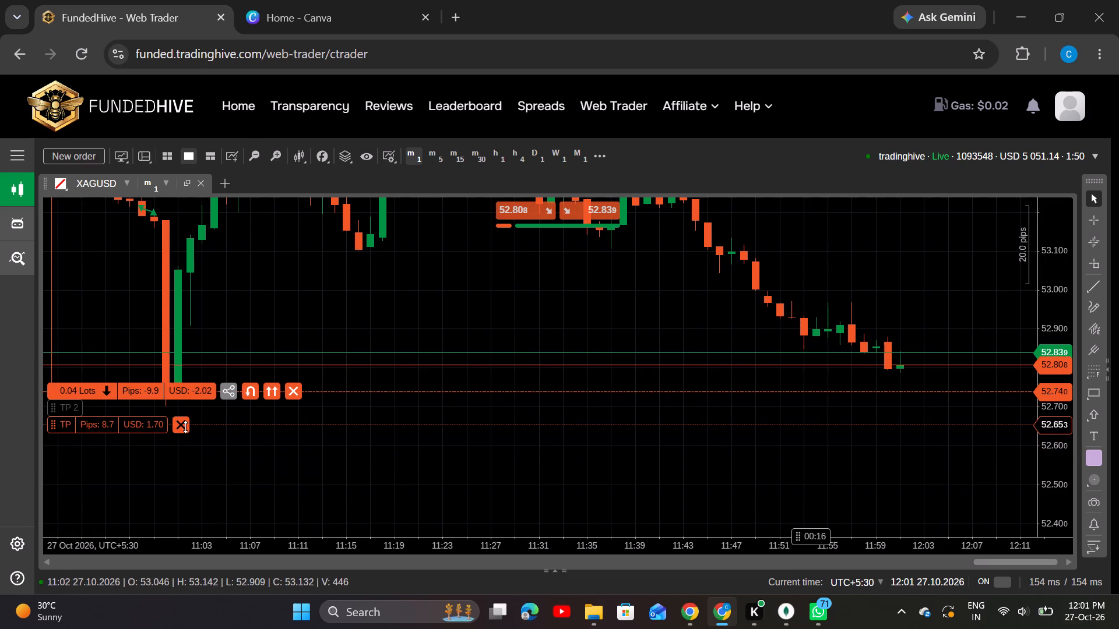
{"action": "left_click_drag", "start_coordinate": [185, 427], "coordinate": [156, 423]}
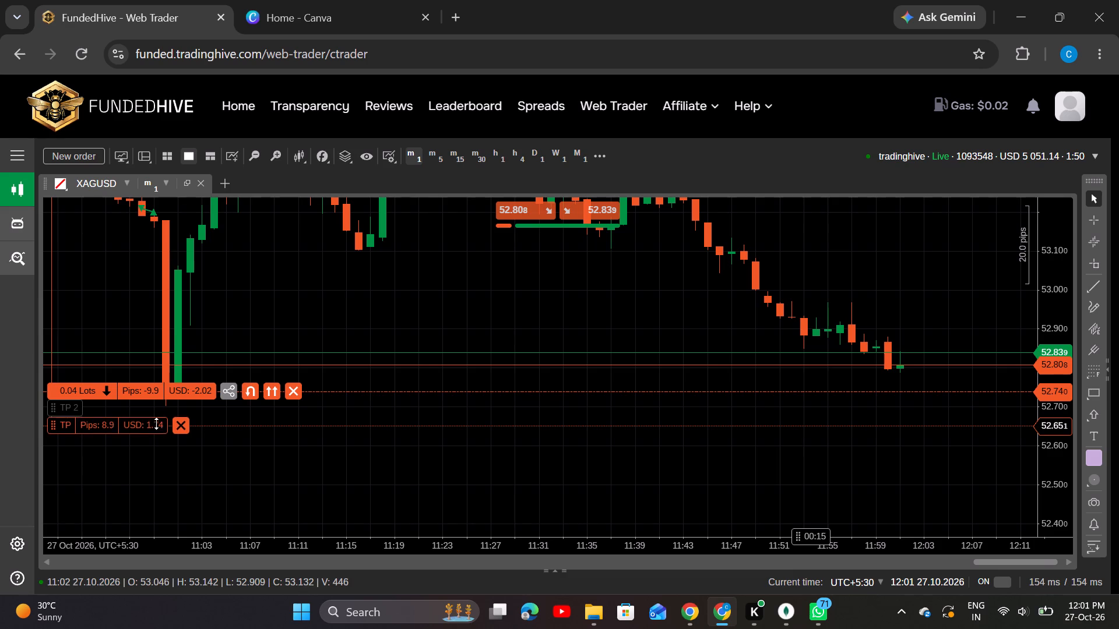
{"action": "left_click_drag", "start_coordinate": [156, 423], "coordinate": [149, 419]}
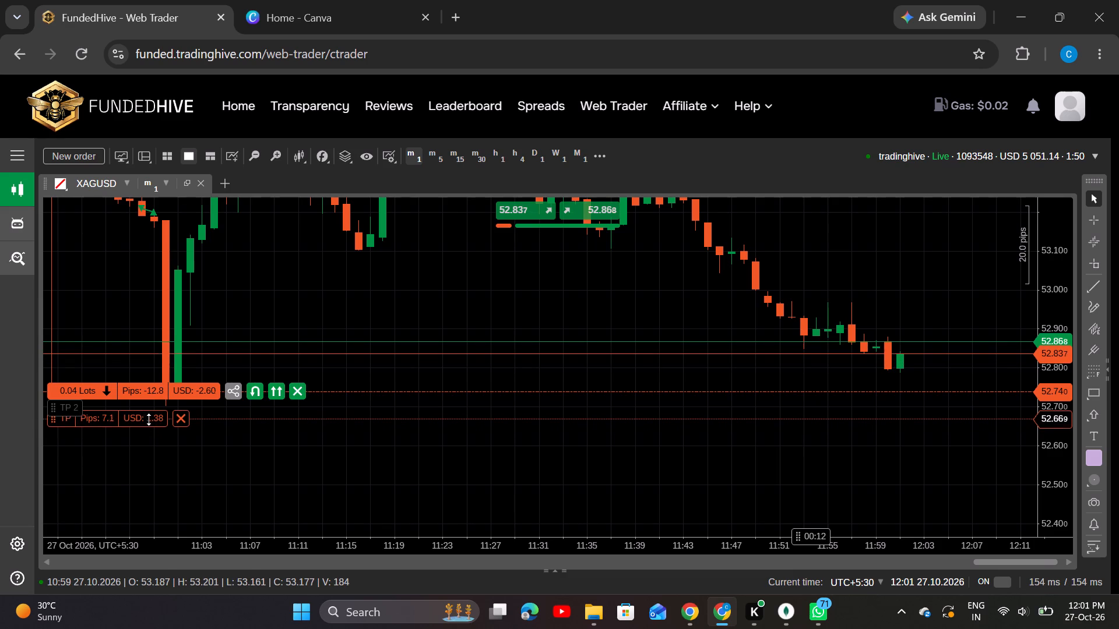
{"action": "left_click_drag", "start_coordinate": [149, 419], "coordinate": [149, 412]}
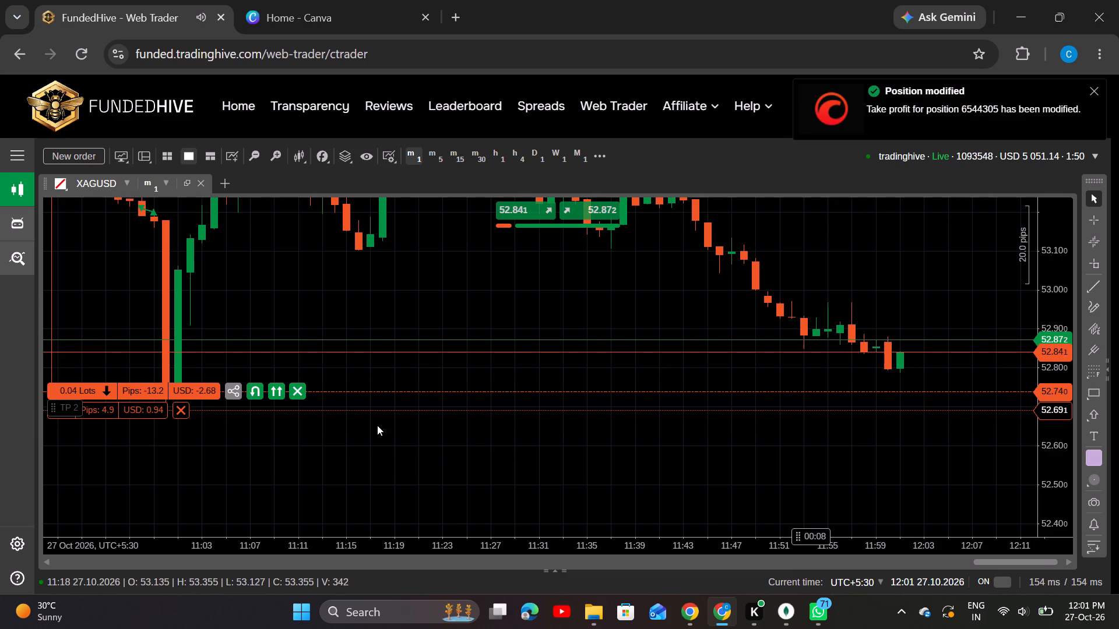
Examine the latest one-minute XAGUSD candles relative to the position's entry and take-profit lines.
{"action": "left_click_drag", "start_coordinate": [526, 296], "coordinate": [465, 285]}
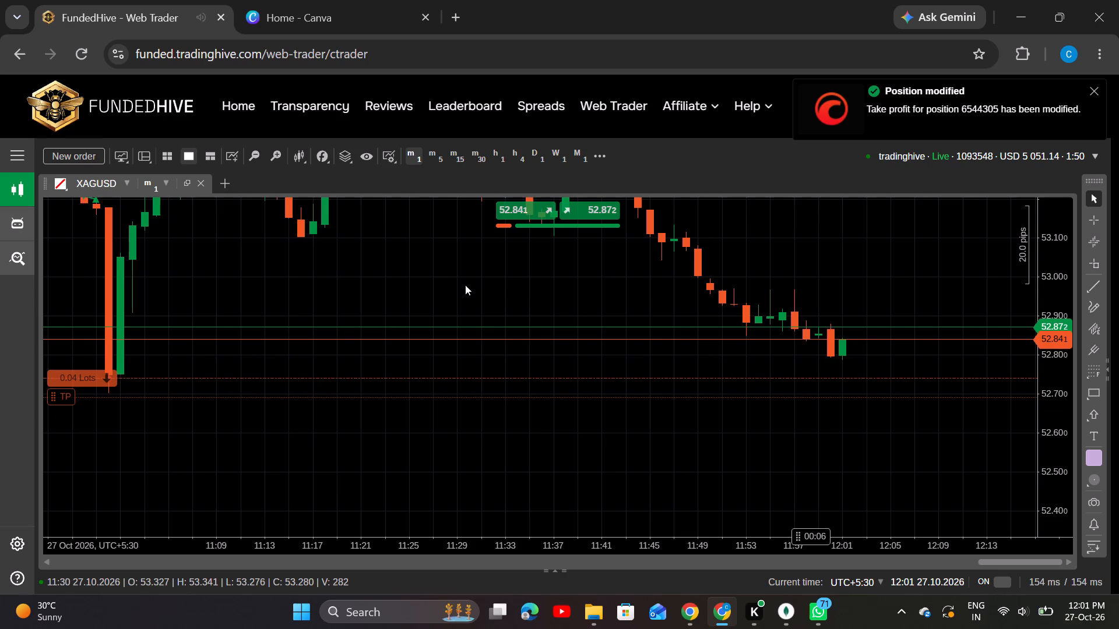
{"action": "left_click_drag", "start_coordinate": [465, 285], "coordinate": [541, 284]}
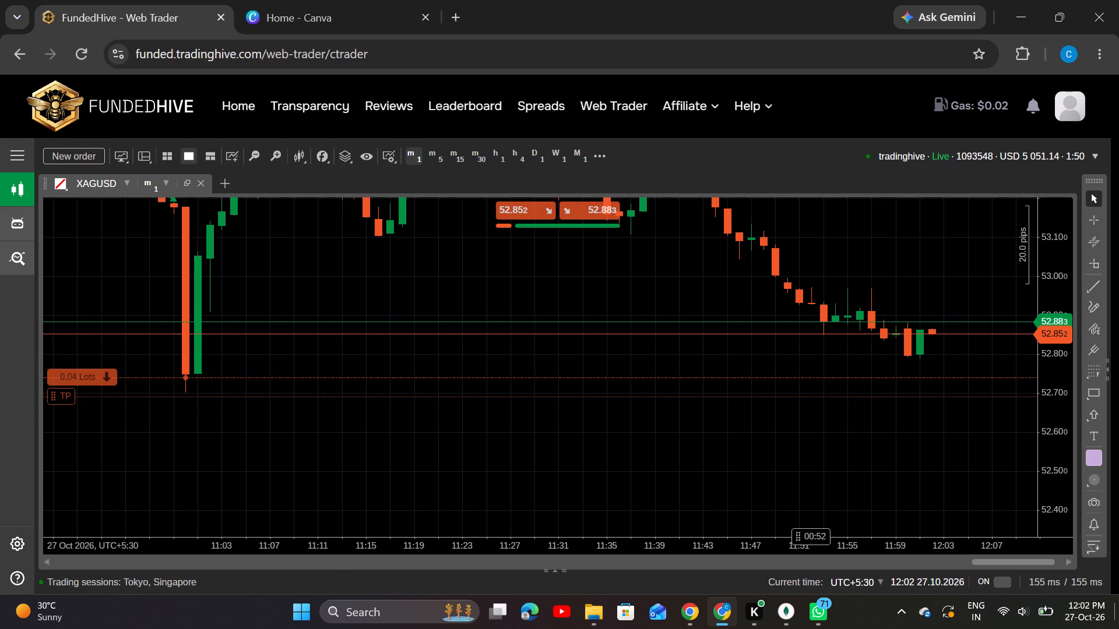
{"action": "left_click_drag", "start_coordinate": [571, 435], "coordinate": [587, 401]}
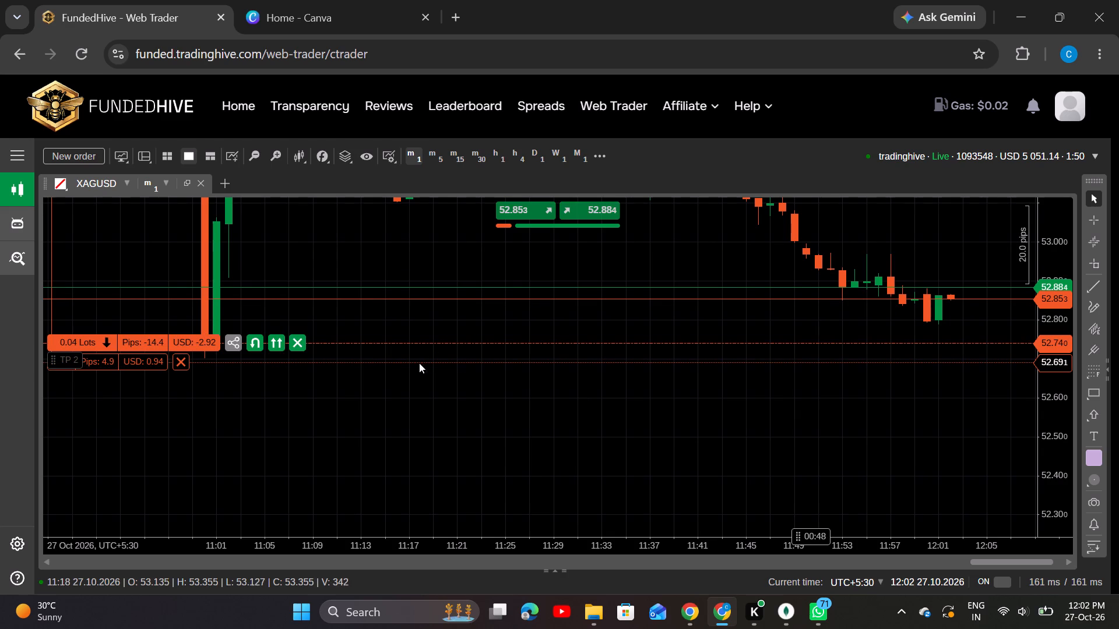
{"action": "left_click_drag", "start_coordinate": [701, 511], "coordinate": [642, 479]}
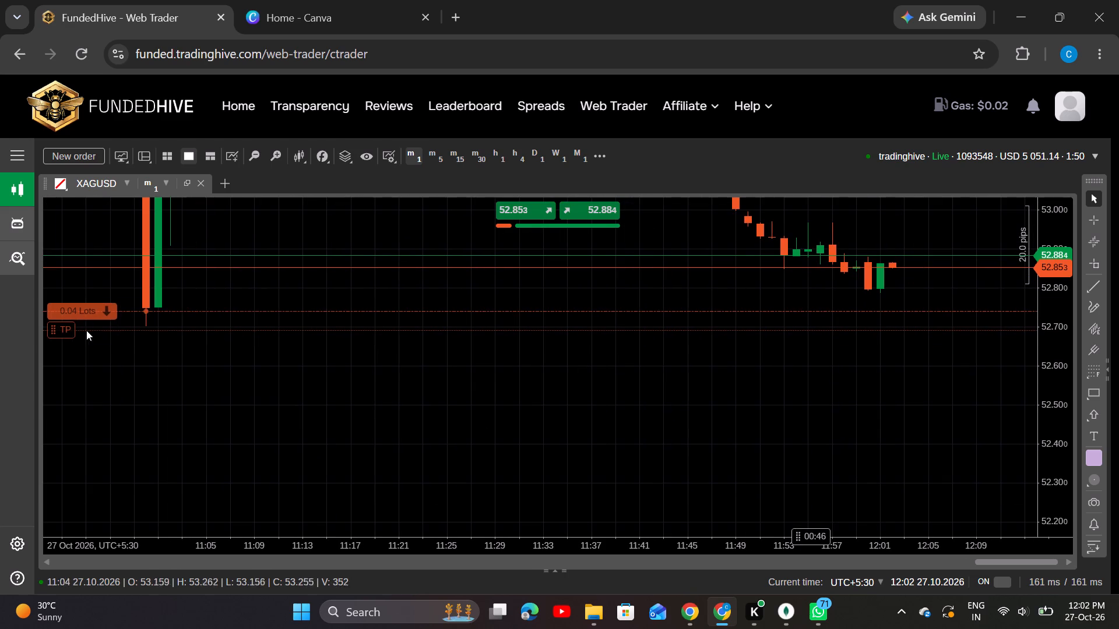
Move the 0.04-lot XAGUSD position's take profit to about 52.67.
{"action": "left_click_drag", "start_coordinate": [106, 329], "coordinate": [108, 339]}
Examine the recent one-minute XAGUSD candles relative to the position's entry and take-profit lines.
{"action": "left_click_drag", "start_coordinate": [692, 391], "coordinate": [677, 431]}
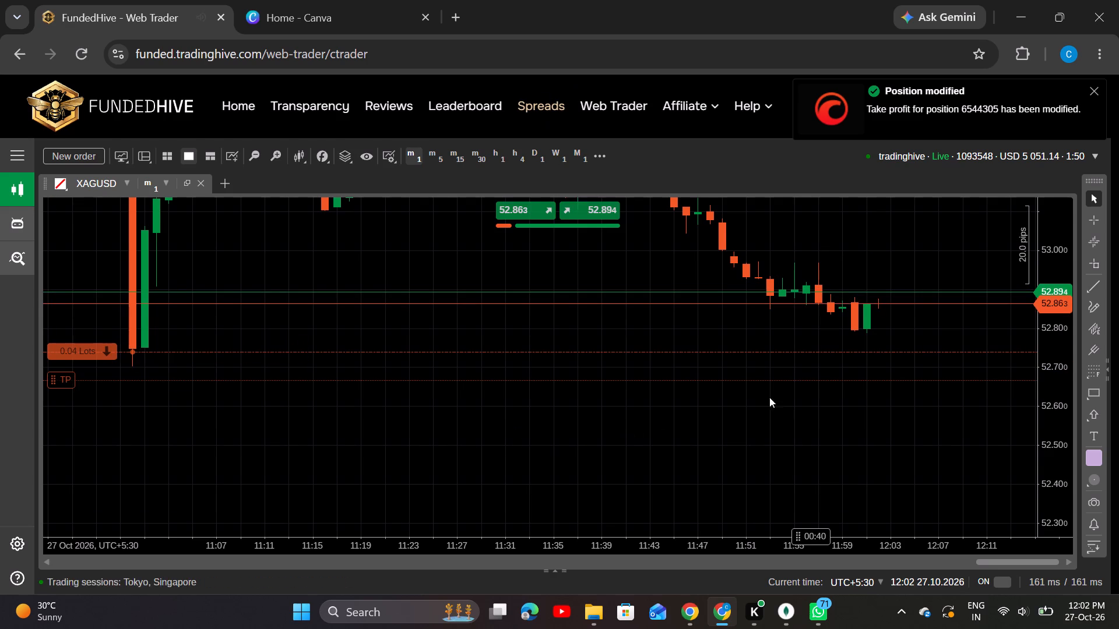
{"action": "left_click_drag", "start_coordinate": [761, 428], "coordinate": [691, 590]}
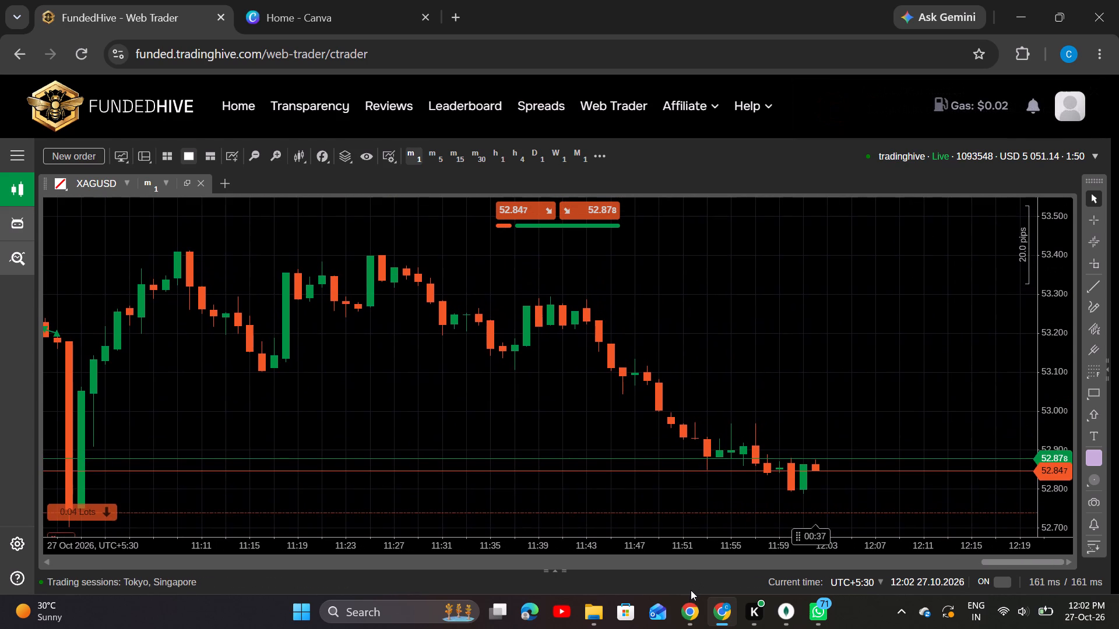
{"action": "left_click_drag", "start_coordinate": [691, 590], "coordinate": [698, 509]}
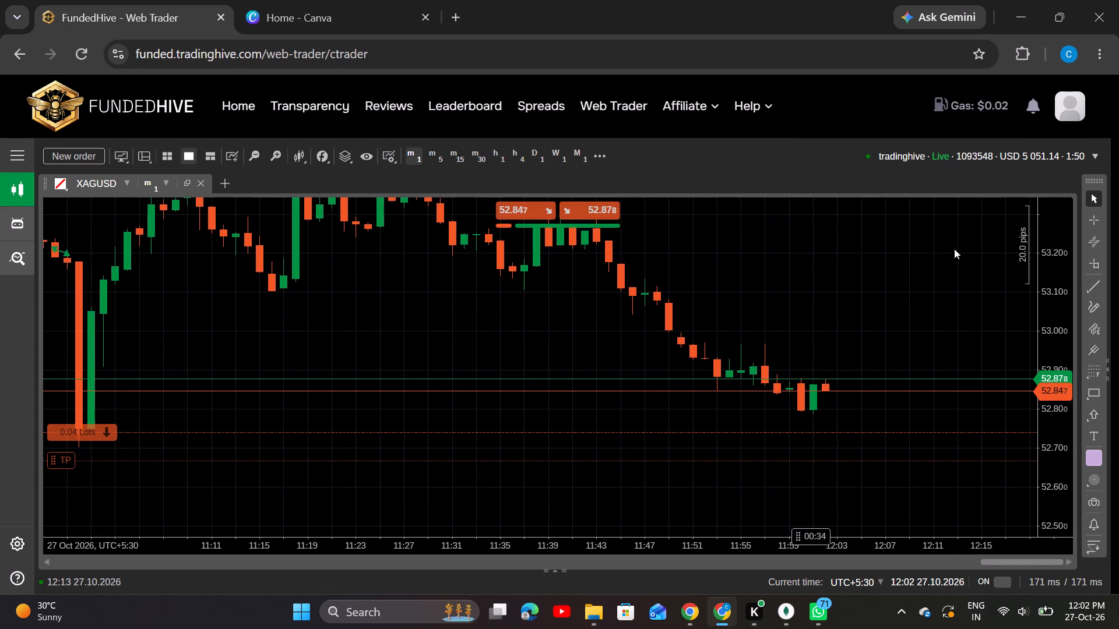
{"action": "left_click_drag", "start_coordinate": [937, 255], "coordinate": [919, 244]}
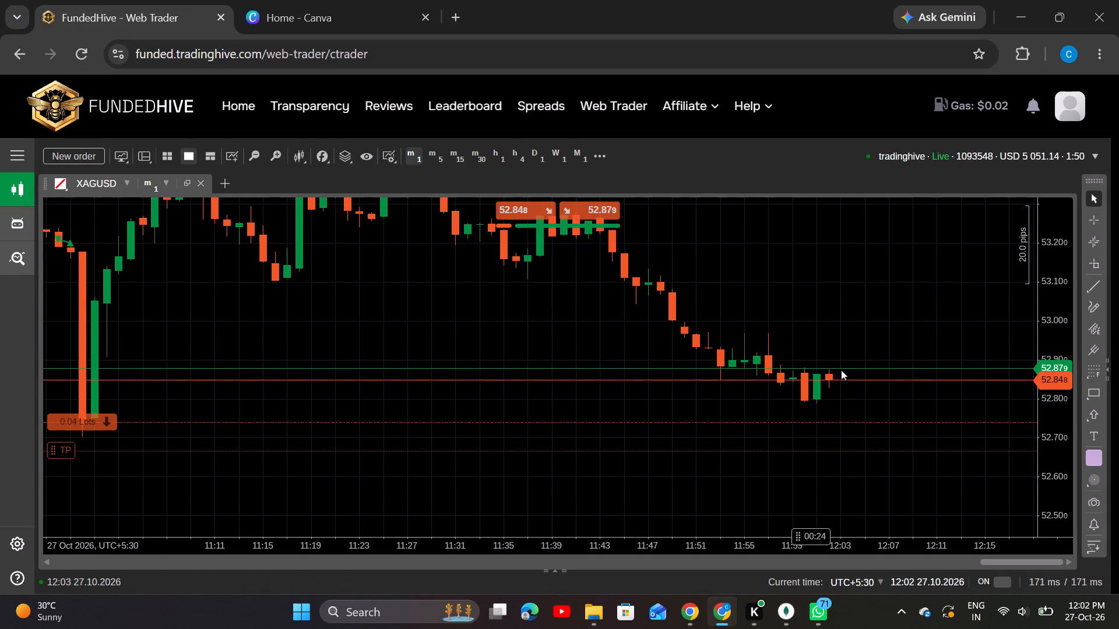
Switch to TradingView, compare the 30-minute XAGUSD chart with the 53.19058 and 52.73407 lines, and return to the FundedHive web trader.
{"action": "key", "text": "alt+Tab"}
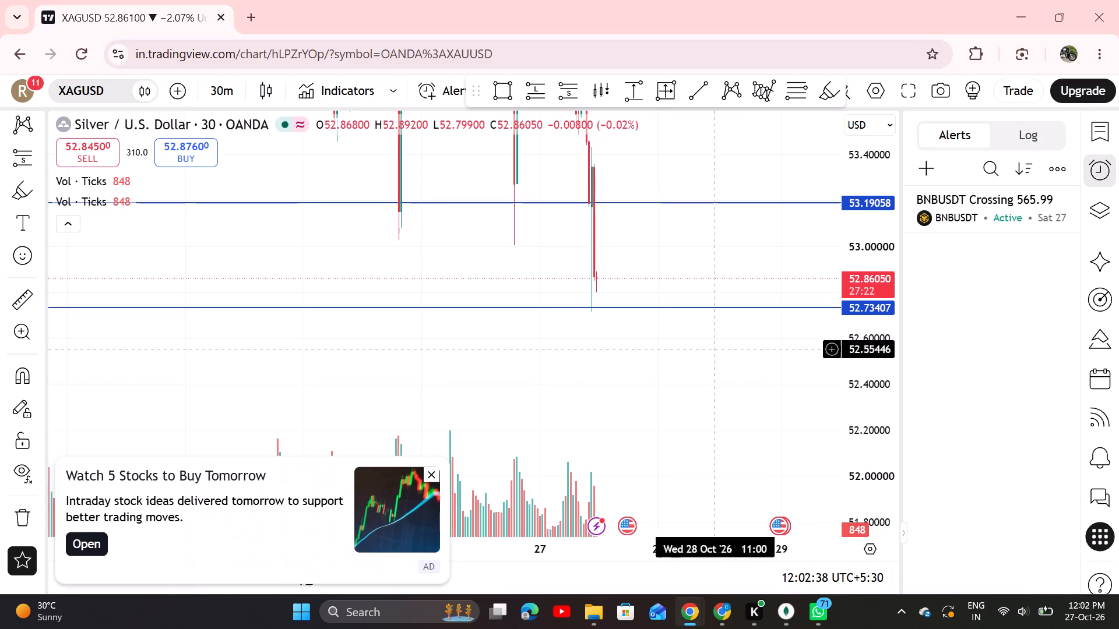
{"action": "left_click_drag", "start_coordinate": [621, 282], "coordinate": [747, 525]}
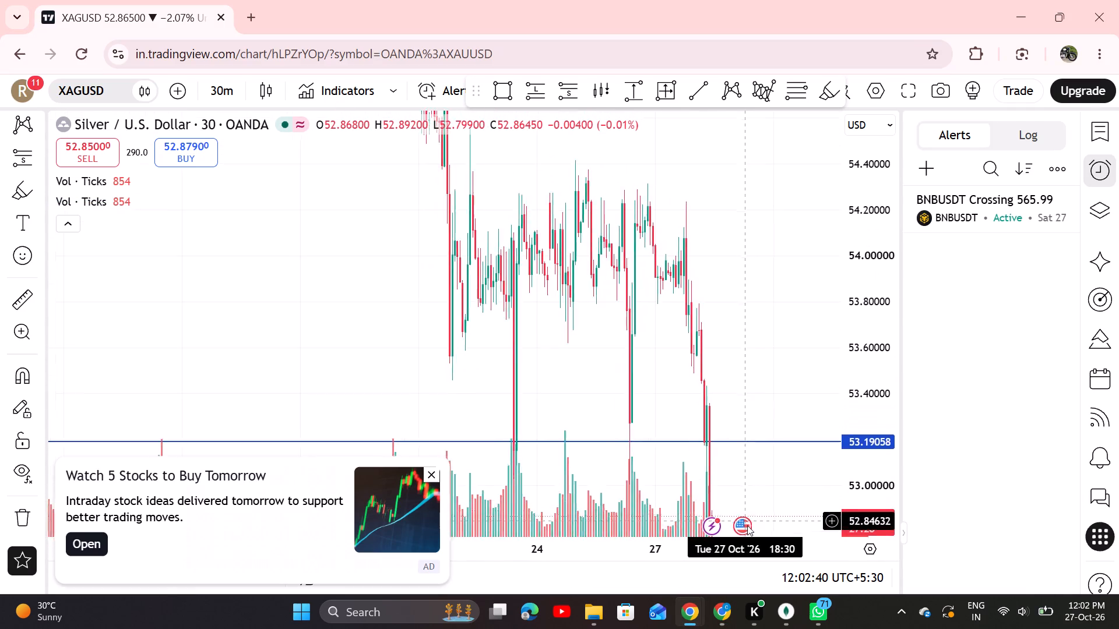
{"action": "left_click_drag", "start_coordinate": [747, 525], "coordinate": [766, 373]}
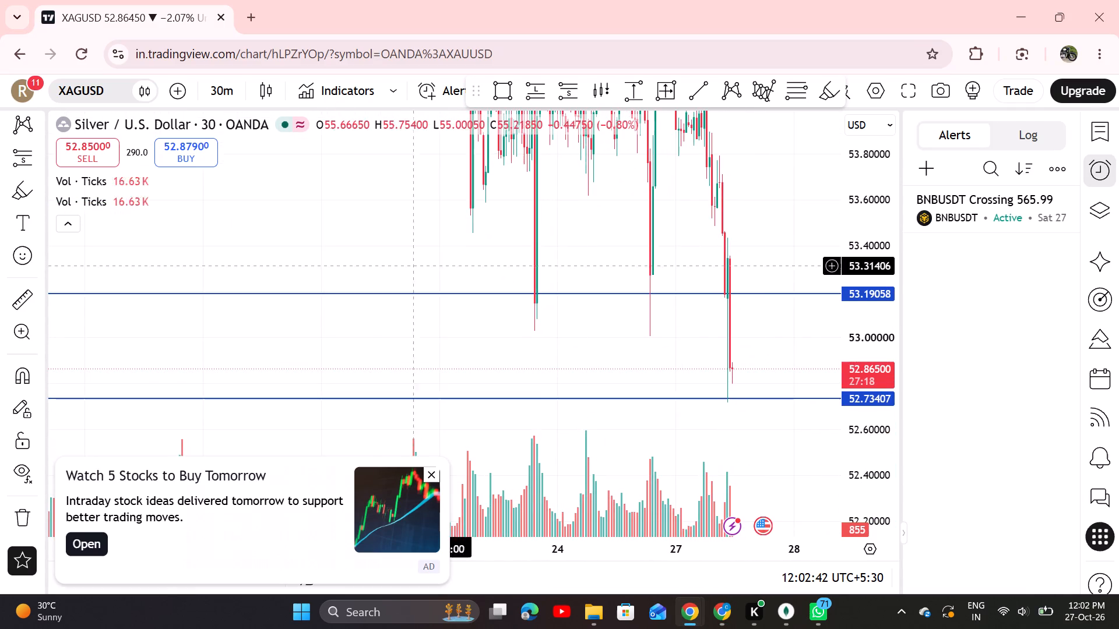
{"action": "left_click_drag", "start_coordinate": [322, 225], "coordinate": [356, 262]}
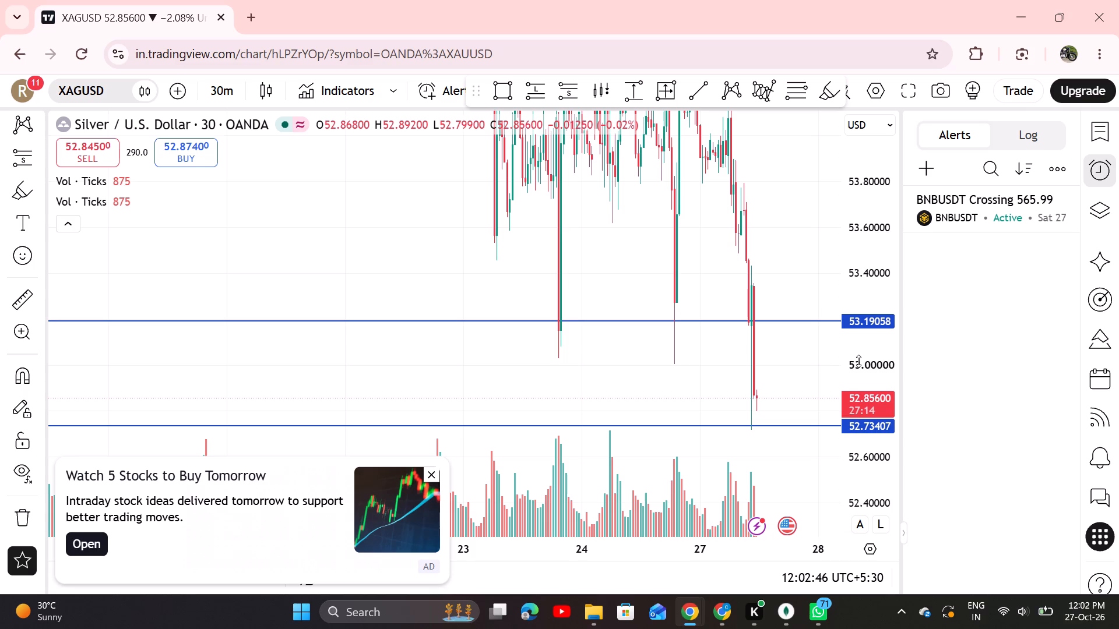
{"action": "left_click_drag", "start_coordinate": [860, 361], "coordinate": [898, 600]}
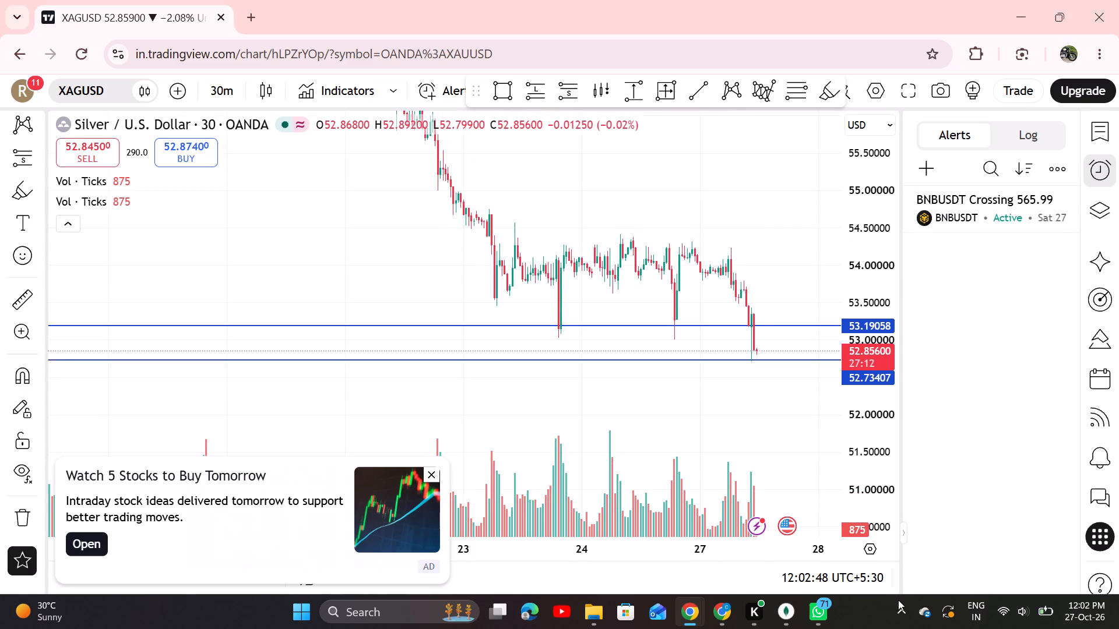
{"action": "left_click_drag", "start_coordinate": [898, 600], "coordinate": [898, 599]}
{"action": "left_click_drag", "start_coordinate": [350, 250], "coordinate": [441, 181]}
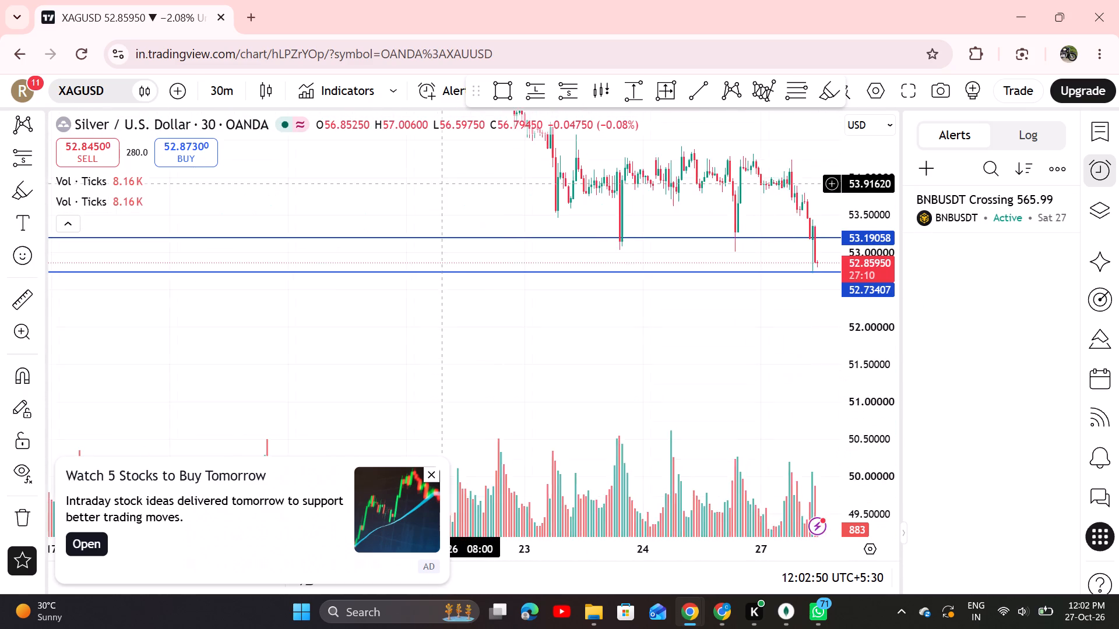
{"action": "left_click_drag", "start_coordinate": [441, 181], "coordinate": [360, 176]}
{"action": "left_click_drag", "start_coordinate": [551, 293], "coordinate": [413, 296]}
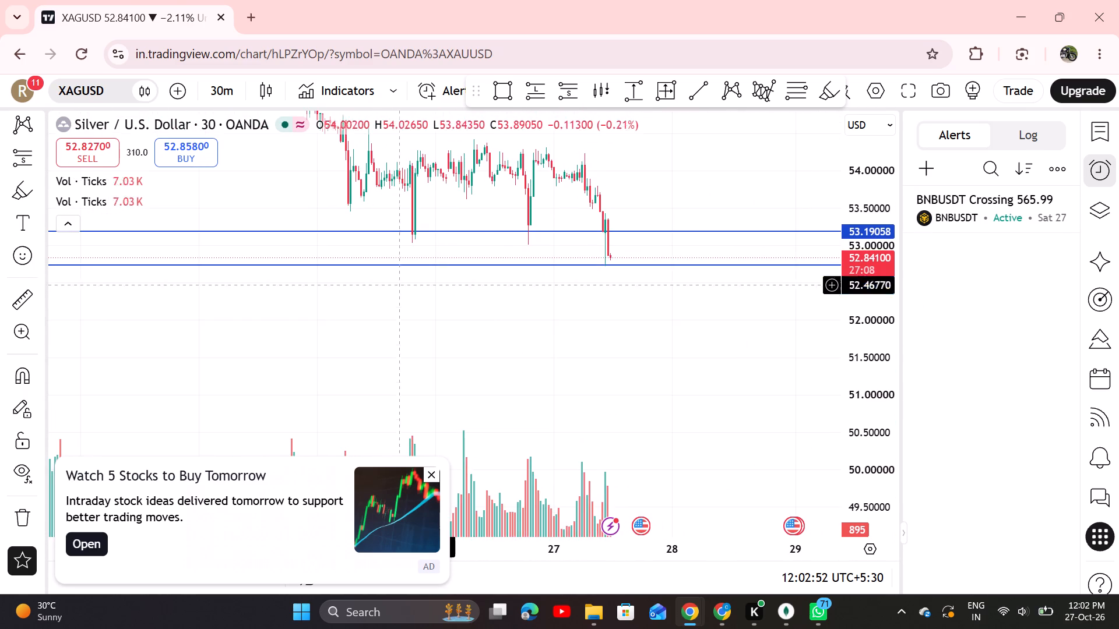
{"action": "left_click_drag", "start_coordinate": [541, 331], "coordinate": [520, 347]}
{"action": "key", "text": "alt+Tab"}
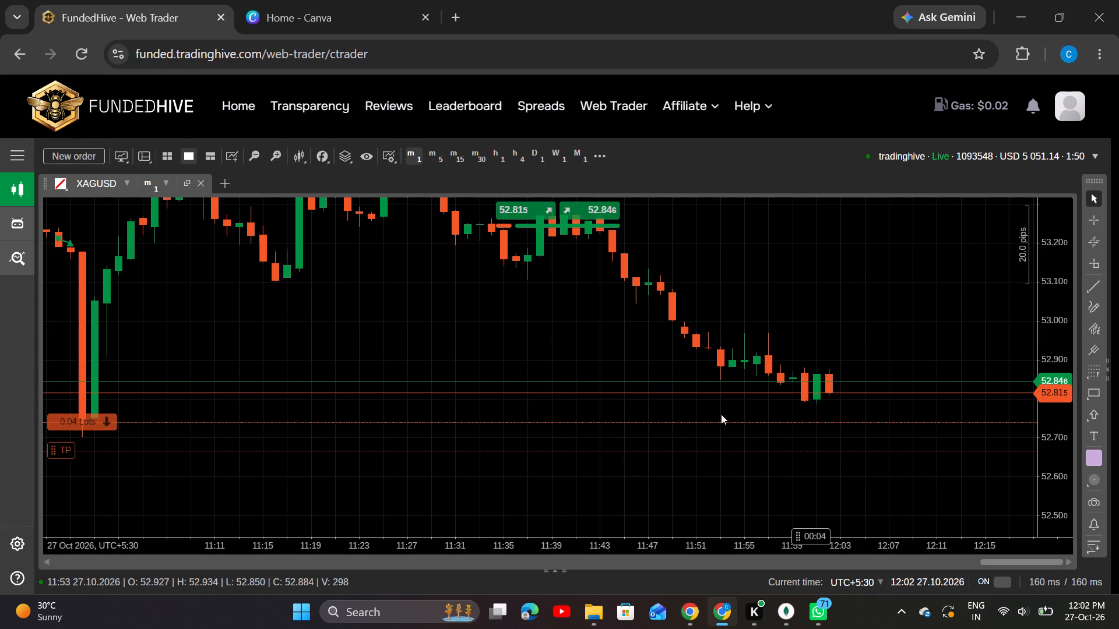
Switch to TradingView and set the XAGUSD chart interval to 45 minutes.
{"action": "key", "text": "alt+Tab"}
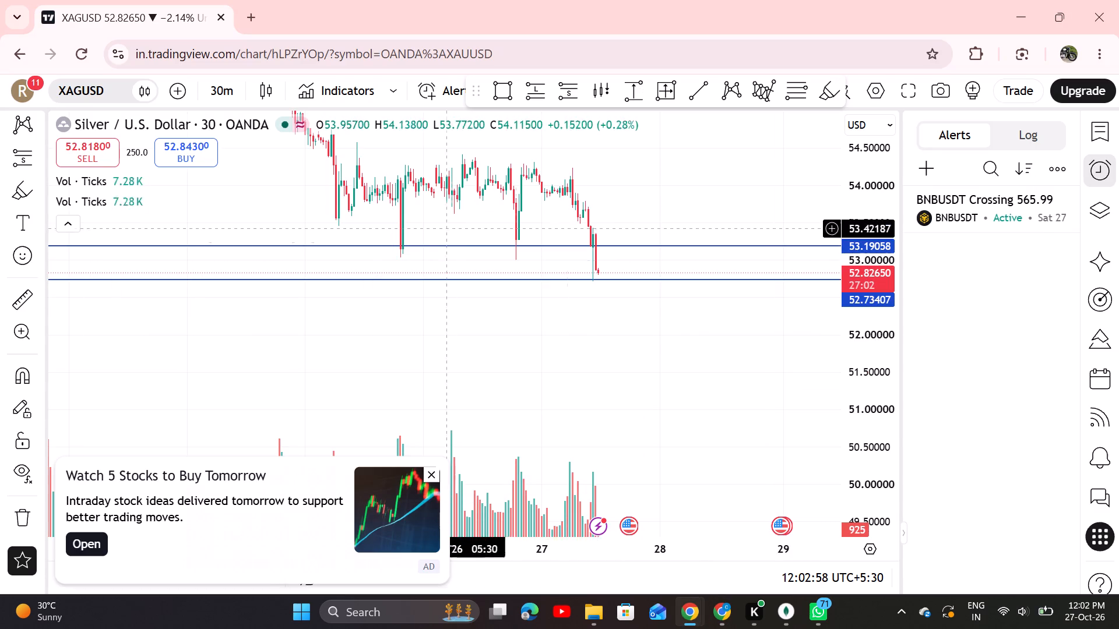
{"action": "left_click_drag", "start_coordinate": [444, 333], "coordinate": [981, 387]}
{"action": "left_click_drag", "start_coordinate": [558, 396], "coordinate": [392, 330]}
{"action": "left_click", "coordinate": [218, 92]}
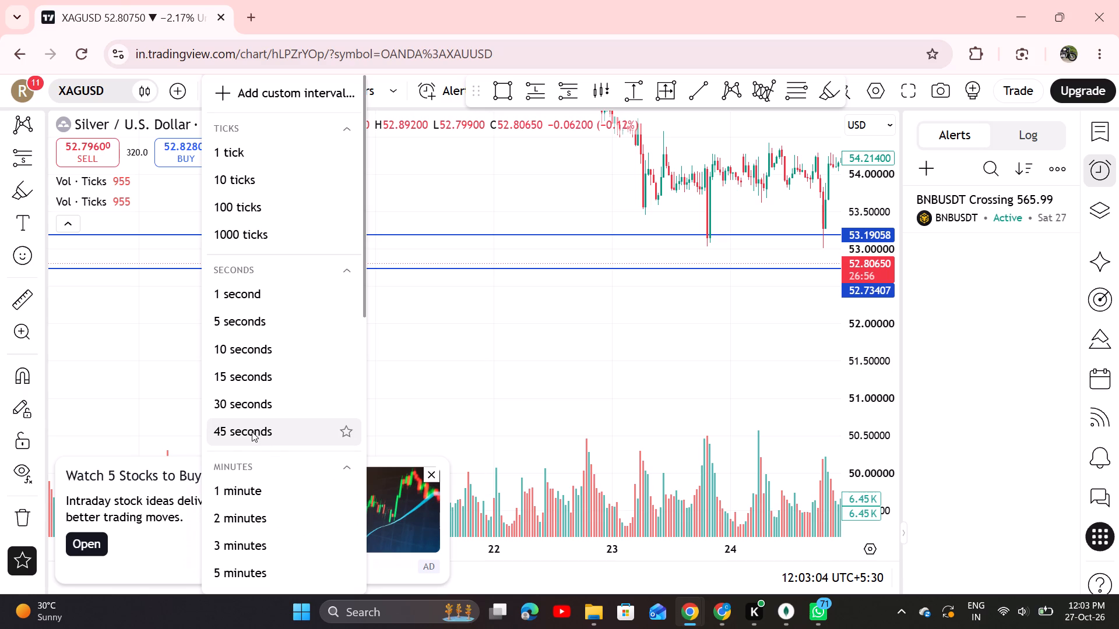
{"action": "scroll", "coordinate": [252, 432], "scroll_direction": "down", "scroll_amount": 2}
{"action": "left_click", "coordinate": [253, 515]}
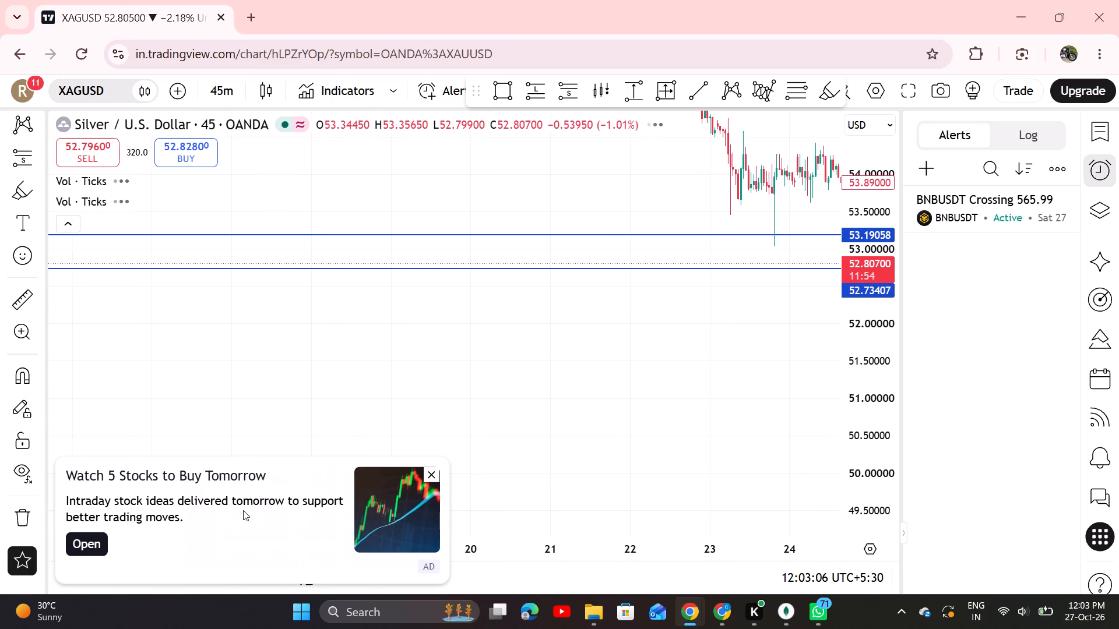
Examine the earlier 45-minute XAGUSD price history around the marked 53.19058 and 52.73407 levels.
{"action": "left_click_drag", "start_coordinate": [691, 490], "coordinate": [24, 514]}
{"action": "left_click_drag", "start_coordinate": [185, 366], "coordinate": [272, 363]}
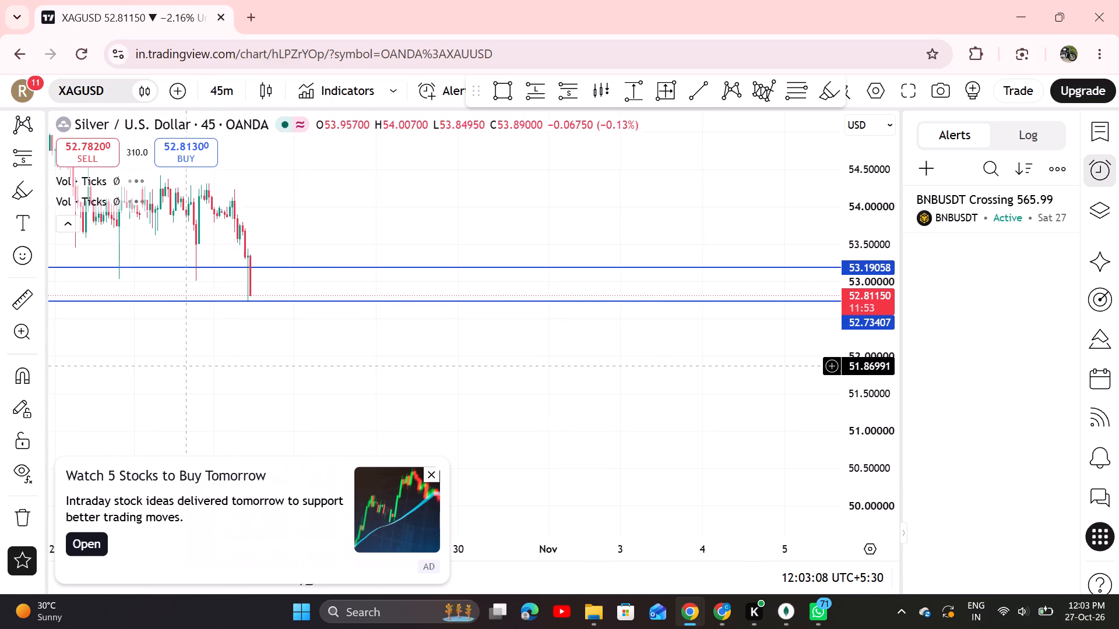
{"action": "left_click_drag", "start_coordinate": [272, 363], "coordinate": [490, 374]}
{"action": "left_click_drag", "start_coordinate": [173, 370], "coordinate": [417, 384]}
{"action": "left_click_drag", "start_coordinate": [288, 381], "coordinate": [438, 400]}
{"action": "left_click_drag", "start_coordinate": [282, 395], "coordinate": [455, 412]}
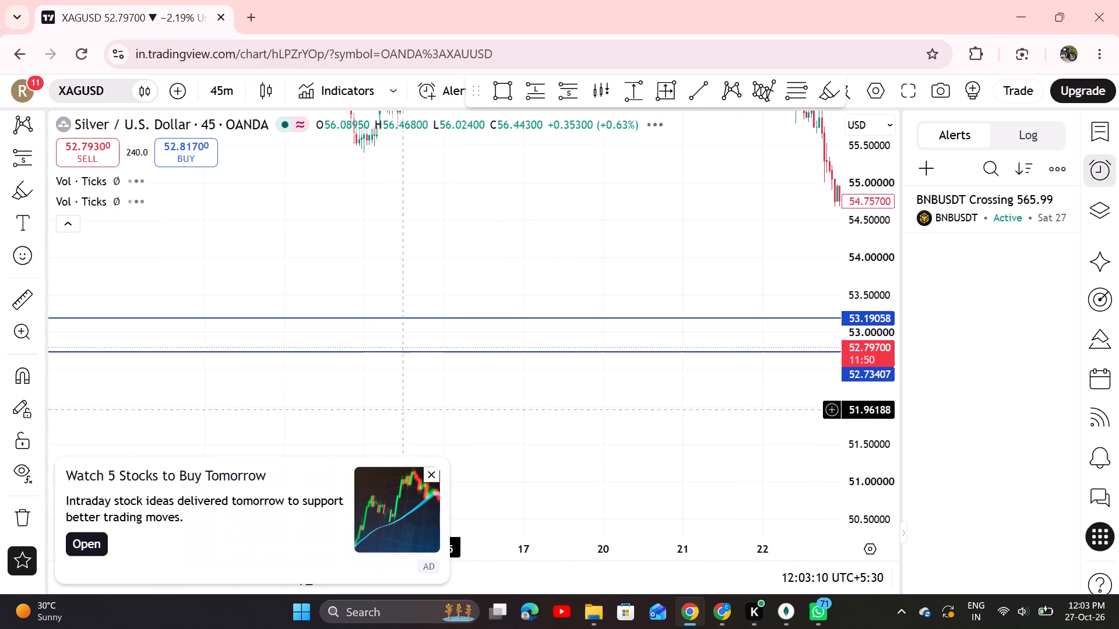
{"action": "left_click_drag", "start_coordinate": [367, 408], "coordinate": [532, 363]}
{"action": "left_click_drag", "start_coordinate": [168, 406], "coordinate": [343, 338]}
{"action": "left_click_drag", "start_coordinate": [117, 356], "coordinate": [561, 358]}
{"action": "left_click_drag", "start_coordinate": [265, 383], "coordinate": [273, 382]}
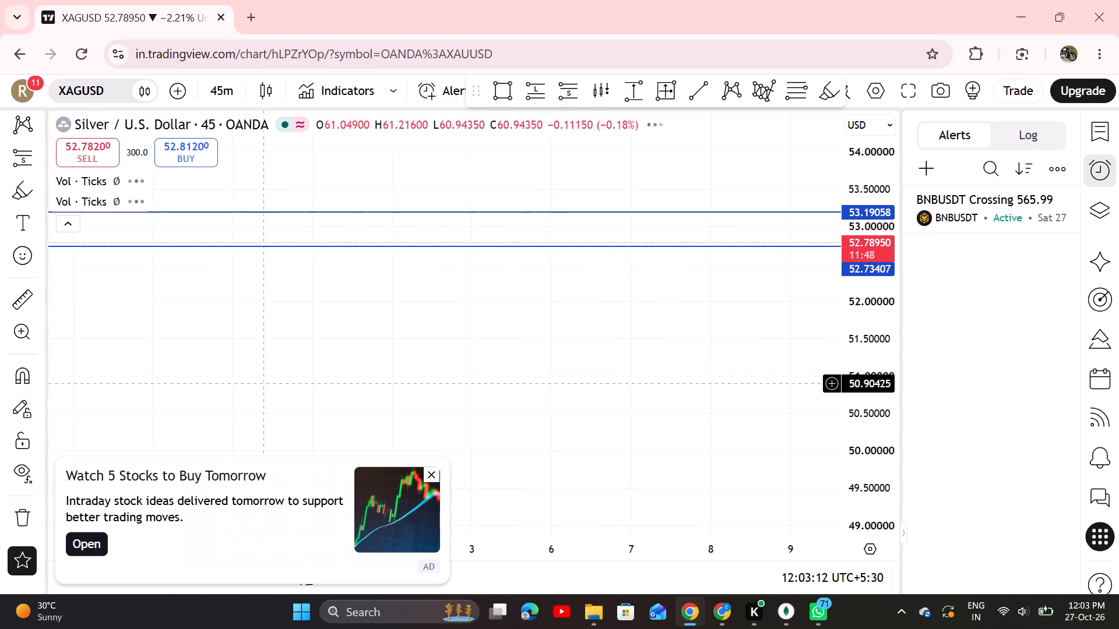
{"action": "left_click_drag", "start_coordinate": [273, 382], "coordinate": [553, 360]}
Dismiss the stock-ideas advertisement covering the chart.
{"action": "left_click", "coordinate": [424, 470]}
Examine older 45-minute XAGUSD history and return to the latest candles near the 53.19058 and 52.73407 lines.
{"action": "left_click_drag", "start_coordinate": [290, 395], "coordinate": [840, 409]}
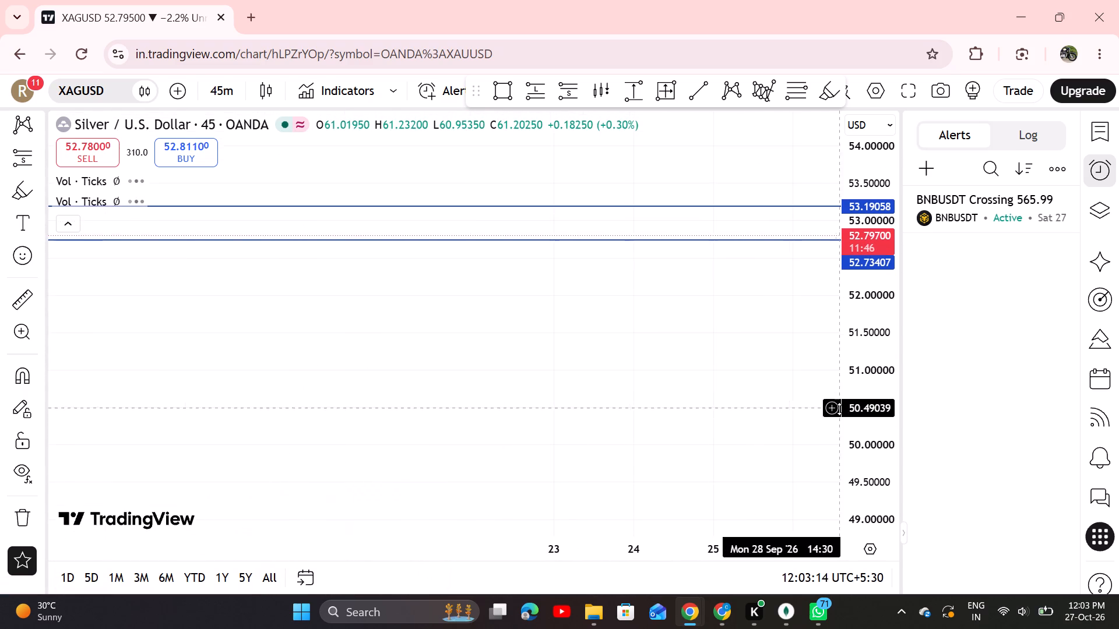
{"action": "left_click_drag", "start_coordinate": [519, 407], "coordinate": [821, 426]}
{"action": "left_click_drag", "start_coordinate": [435, 431], "coordinate": [808, 433]}
{"action": "left_click_drag", "start_coordinate": [408, 427], "coordinate": [681, 437]}
{"action": "left_click_drag", "start_coordinate": [307, 400], "coordinate": [664, 408]}
{"action": "left_click_drag", "start_coordinate": [649, 391], "coordinate": [316, 600]}
{"action": "left_click_drag", "start_coordinate": [687, 311], "coordinate": [230, 533]}
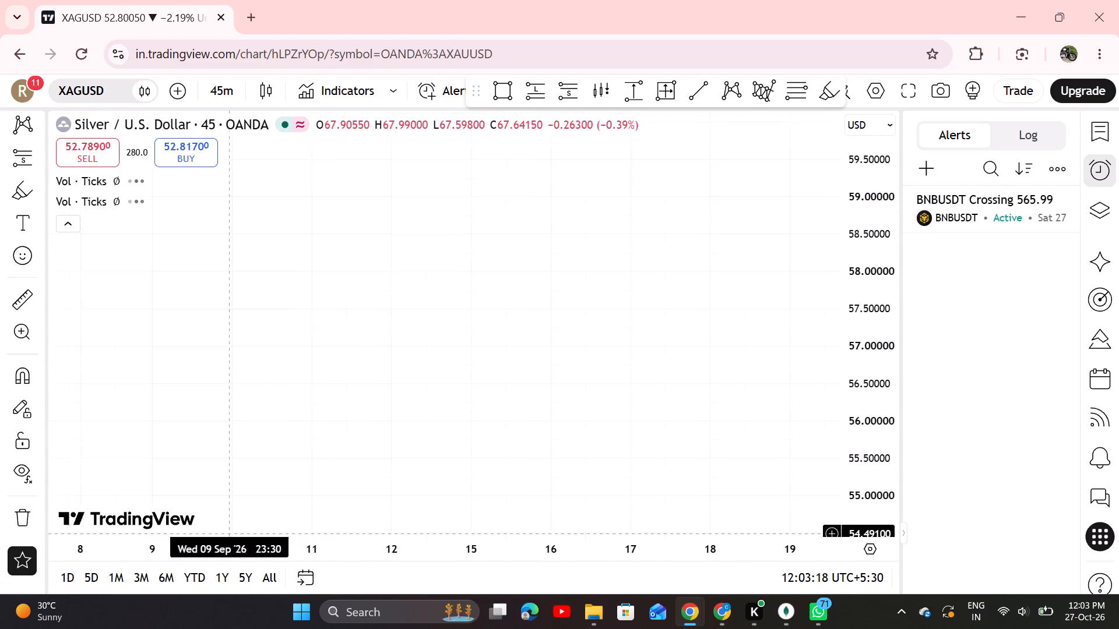
{"action": "left_click_drag", "start_coordinate": [230, 533], "coordinate": [229, 494]}
{"action": "left_click_drag", "start_coordinate": [762, 410], "coordinate": [273, 377]}
{"action": "left_click_drag", "start_coordinate": [779, 464], "coordinate": [435, 279]}
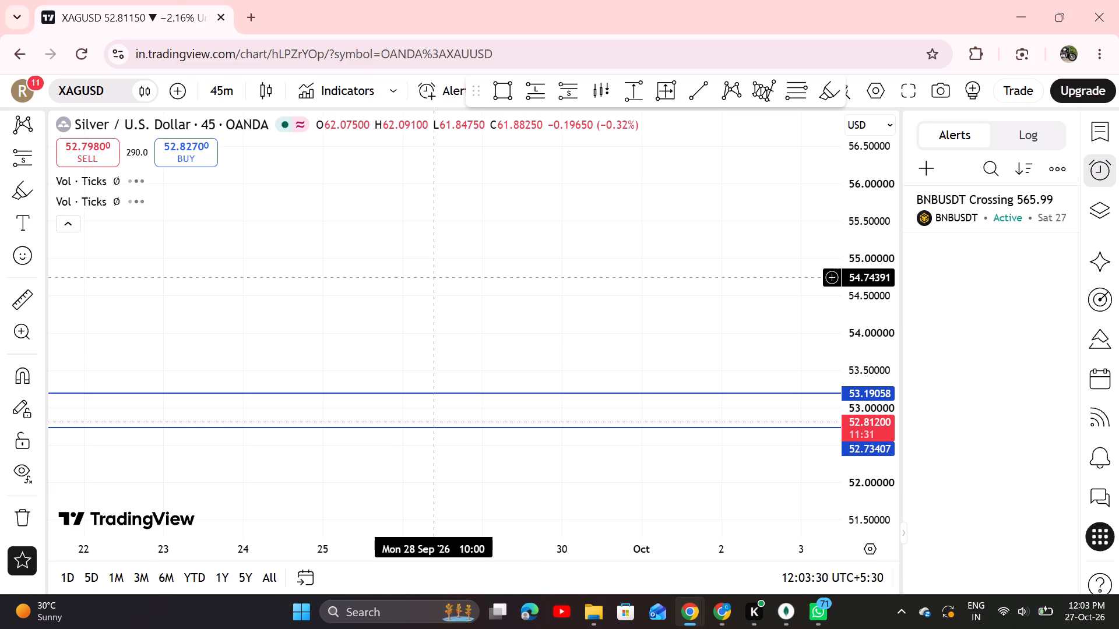
{"action": "left_click_drag", "start_coordinate": [696, 324], "coordinate": [252, 168]}
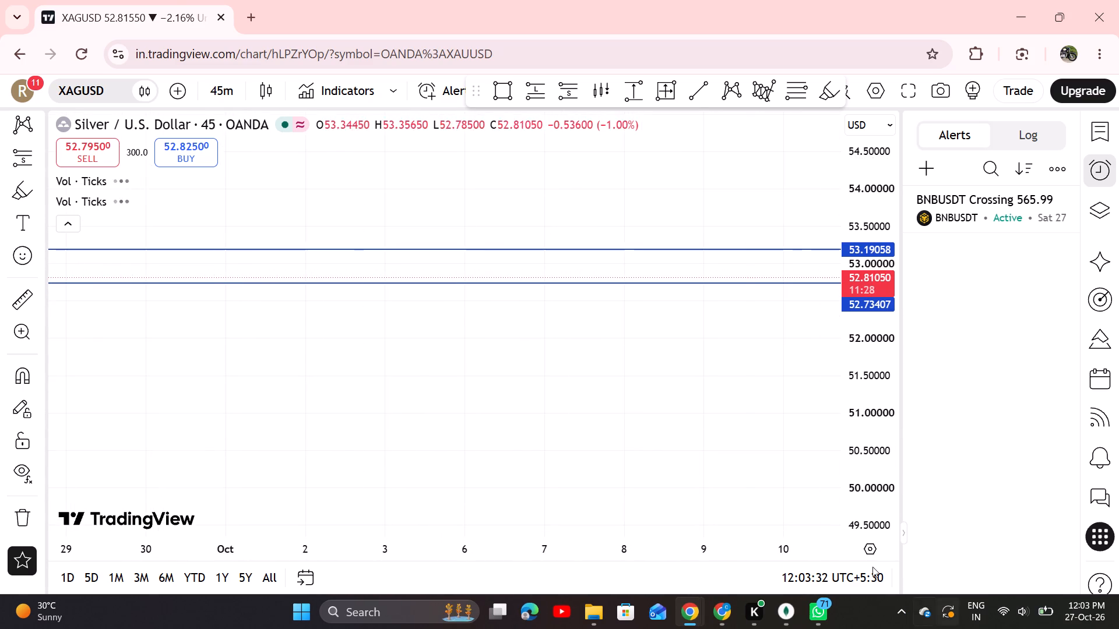
{"action": "left_click_drag", "start_coordinate": [711, 419], "coordinate": [154, 305]}
{"action": "left_click_drag", "start_coordinate": [677, 328], "coordinate": [88, 378]}
{"action": "left_click_drag", "start_coordinate": [629, 375], "coordinate": [430, 439]}
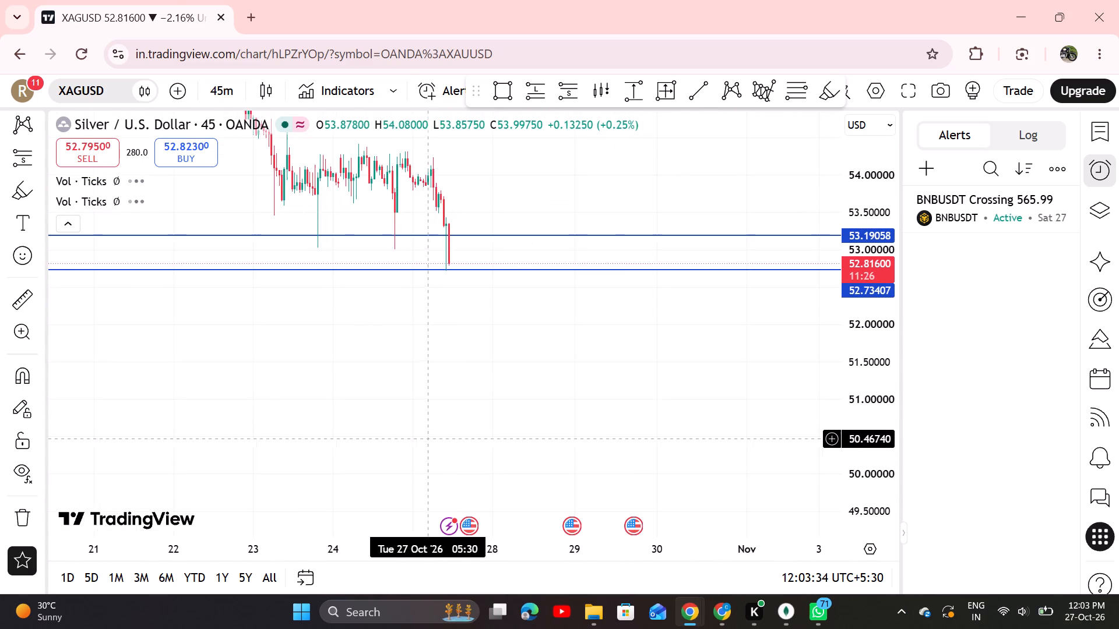
{"action": "left_click_drag", "start_coordinate": [443, 365], "coordinate": [419, 405]}
Set the XAGUSD chart interval to 15 minutes.
{"action": "left_click", "coordinate": [223, 82]}
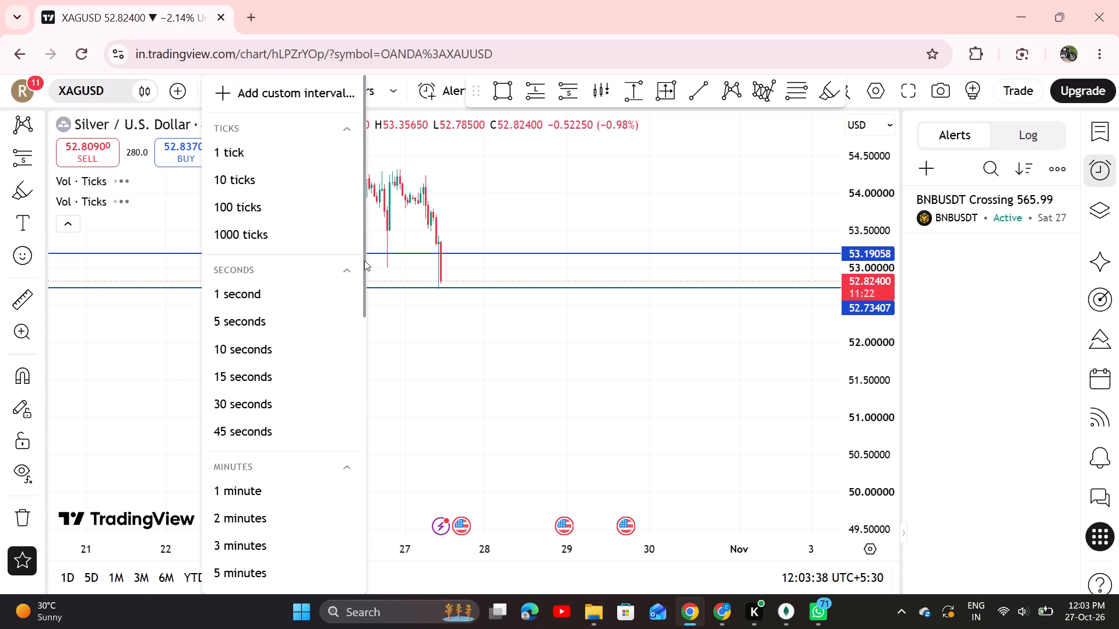
{"action": "left_click_drag", "start_coordinate": [363, 266], "coordinate": [364, 337]}
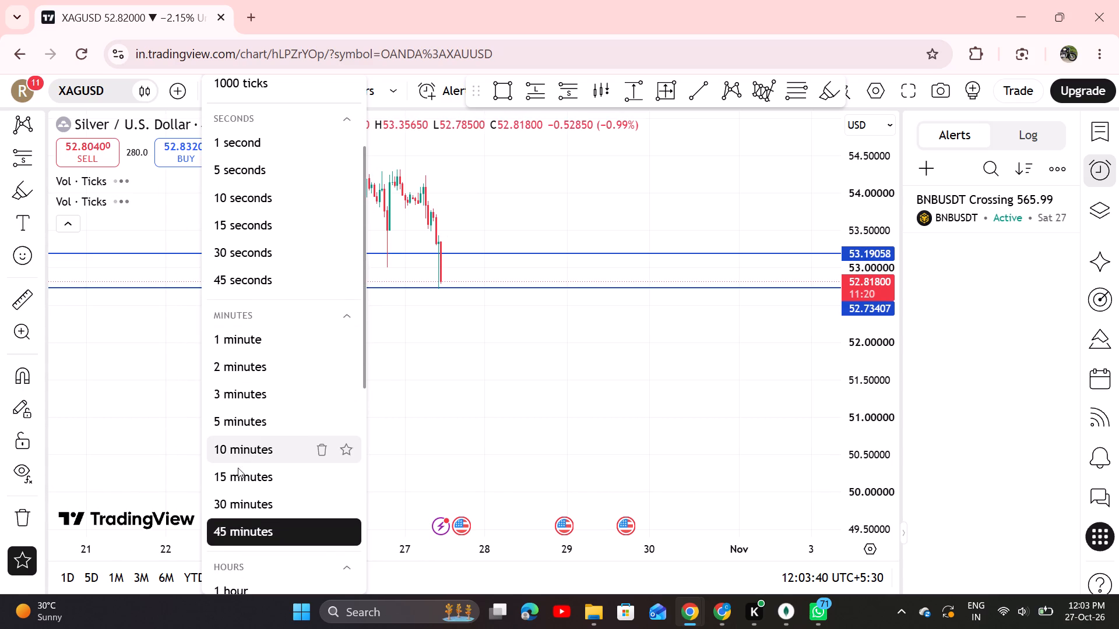
{"action": "left_click", "coordinate": [234, 478]}
Switch to the FundedHive web trader and check the XAGUSD price against the position's entry and take-profit lines.
{"action": "key", "text": "alt+Tab"}
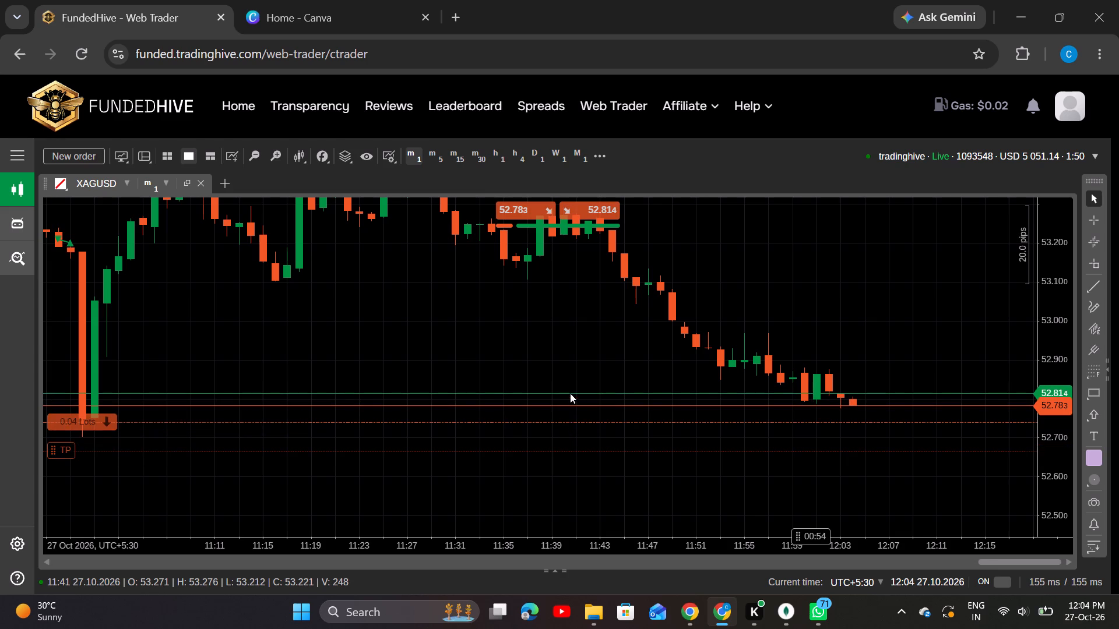
Switch to TradingView and examine the 15-minute XAGUSD candles relative to the 53.19058 and 52.73407 lines.
{"action": "key", "text": "alt+Tab"}
{"action": "left_click_drag", "start_coordinate": [523, 348], "coordinate": [568, 337]}
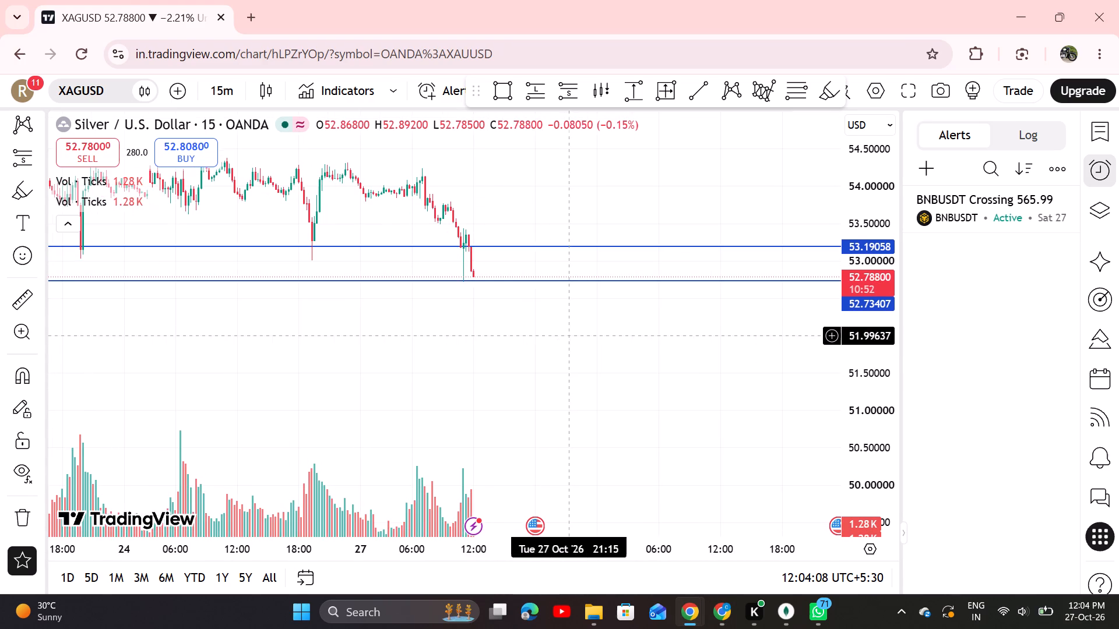
{"action": "left_click_drag", "start_coordinate": [483, 372], "coordinate": [568, 531]}
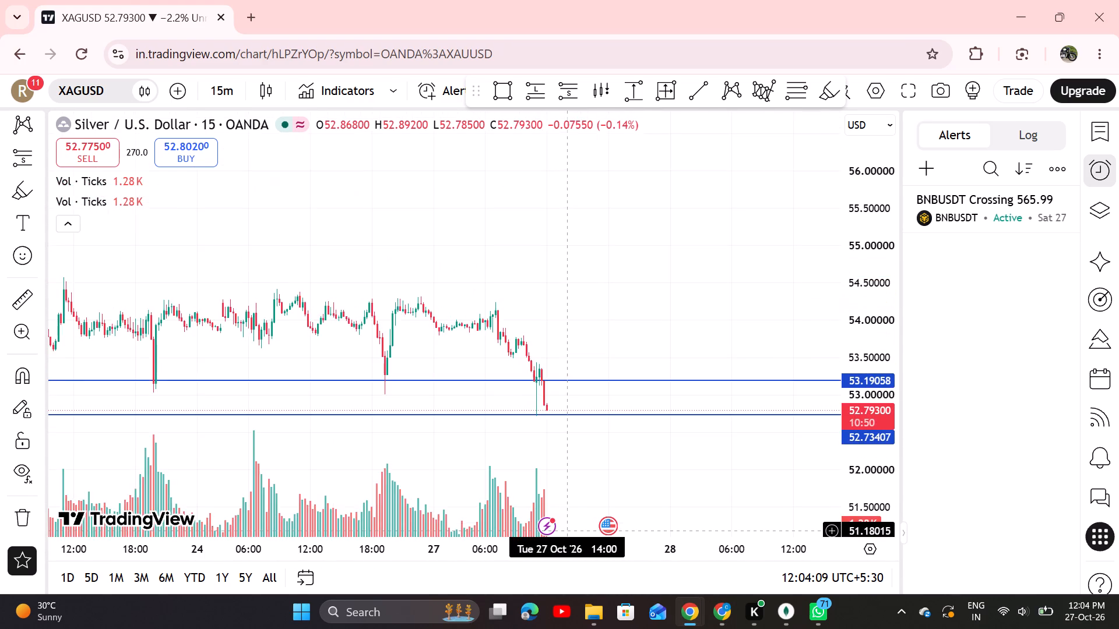
{"action": "left_click_drag", "start_coordinate": [568, 531], "coordinate": [611, 445]}
{"action": "left_click_drag", "start_coordinate": [477, 423], "coordinate": [566, 423]}
{"action": "left_click_drag", "start_coordinate": [571, 419], "coordinate": [536, 408]}
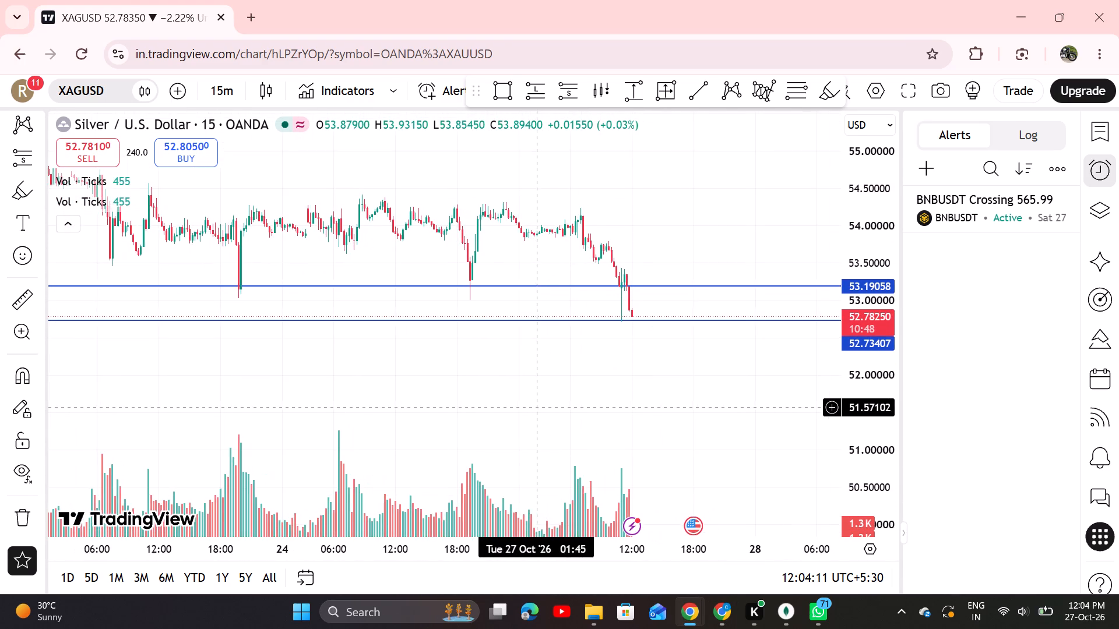
{"action": "left_click_drag", "start_coordinate": [536, 408], "coordinate": [534, 408]}
{"action": "left_click_drag", "start_coordinate": [439, 395], "coordinate": [481, 390]}
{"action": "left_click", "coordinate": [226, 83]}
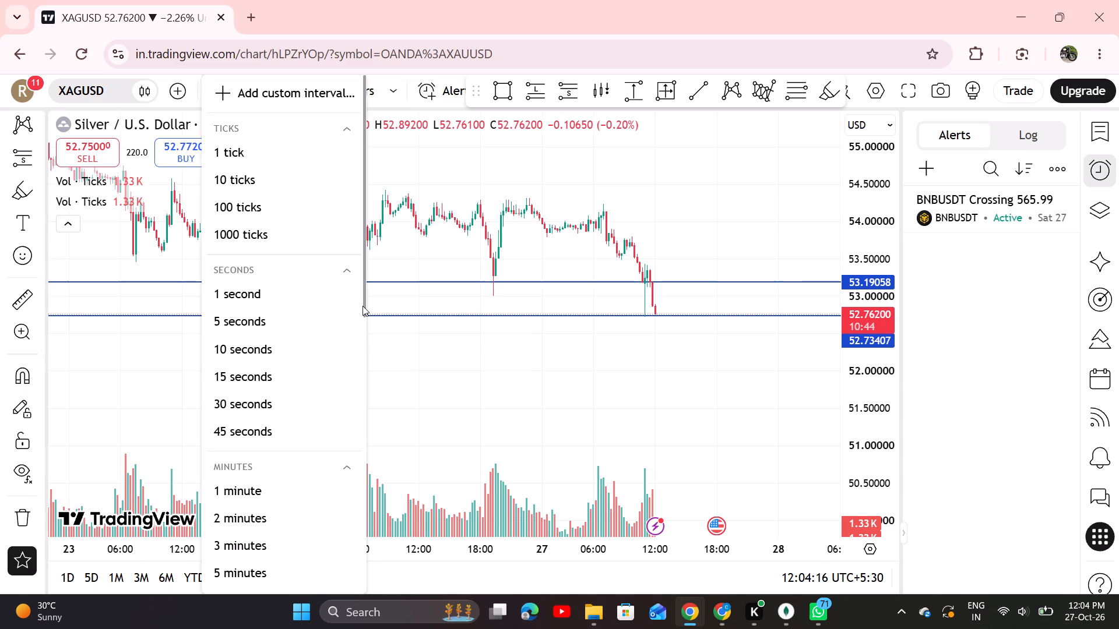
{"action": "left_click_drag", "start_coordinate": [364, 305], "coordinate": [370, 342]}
Switch to the FundedHive web trader and examine the closed 0.04-lot XAGUSD trade on the one-minute chart.
{"action": "key", "text": "alt+Tab"}
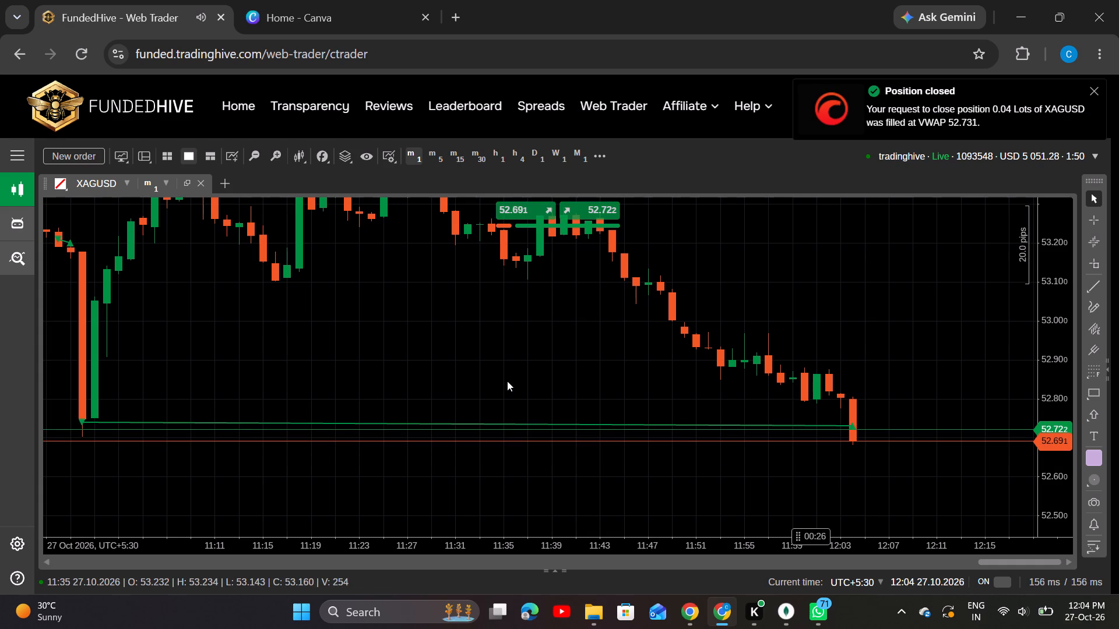
{"action": "left_click_drag", "start_coordinate": [525, 390], "coordinate": [529, 309]}
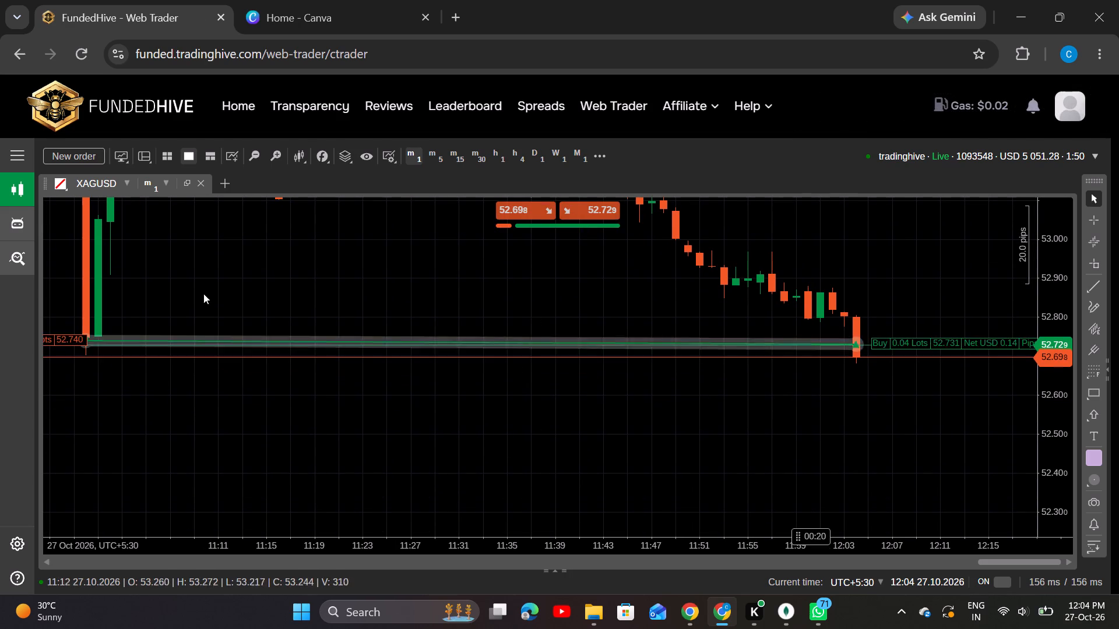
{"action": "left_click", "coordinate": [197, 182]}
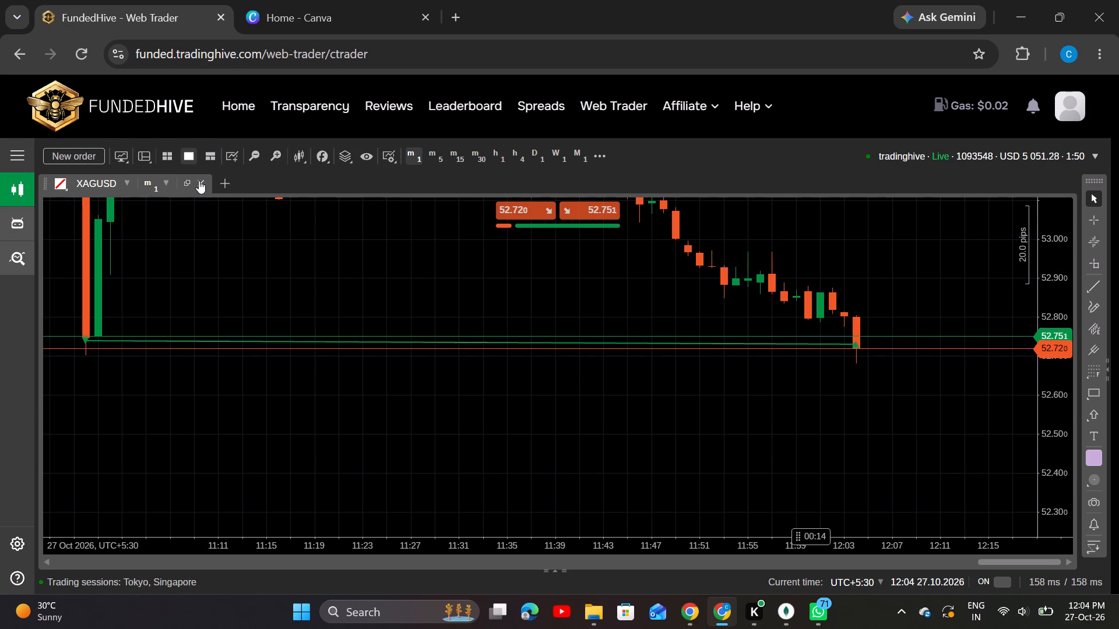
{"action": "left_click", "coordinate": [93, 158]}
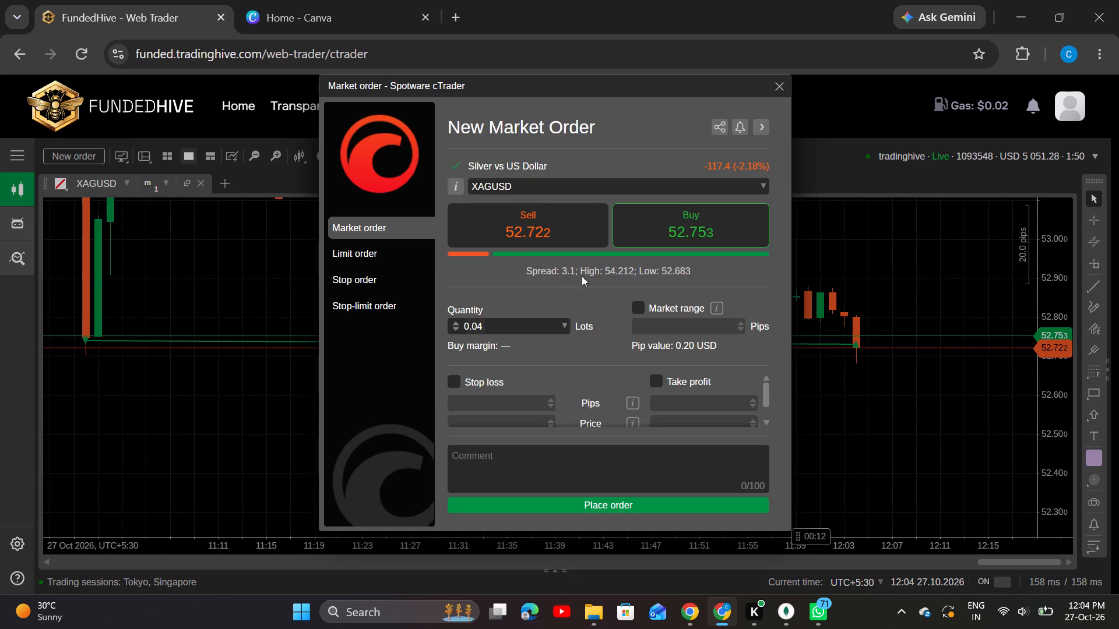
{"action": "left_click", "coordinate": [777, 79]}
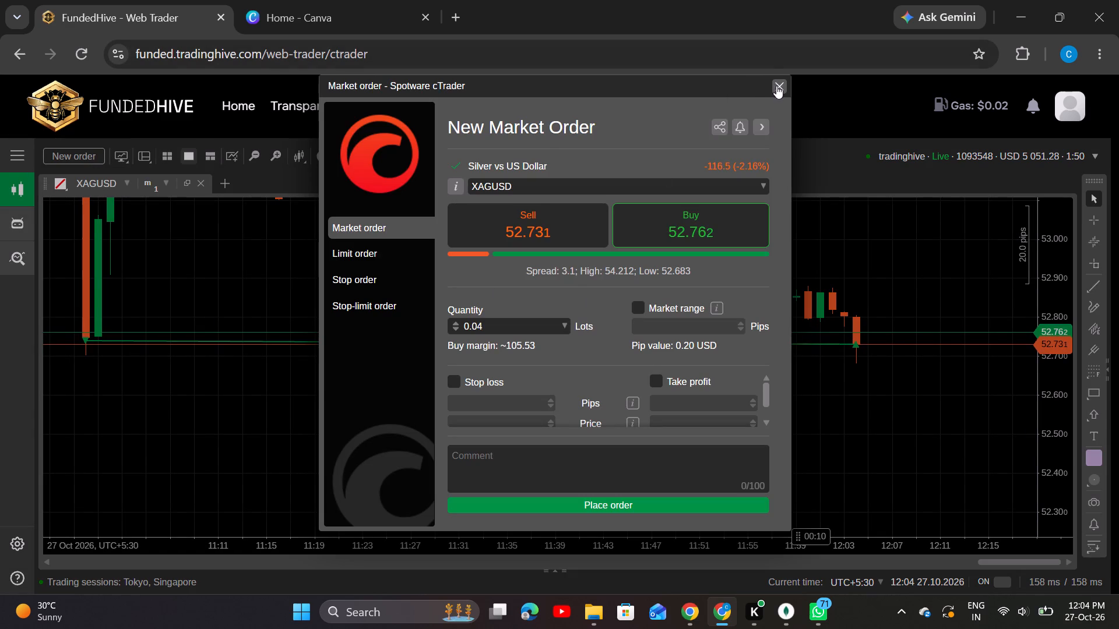
Dismiss the silver order dialog, search the symbols for gold and change the chart to XAUUSD.
{"action": "left_click", "coordinate": [776, 86]}
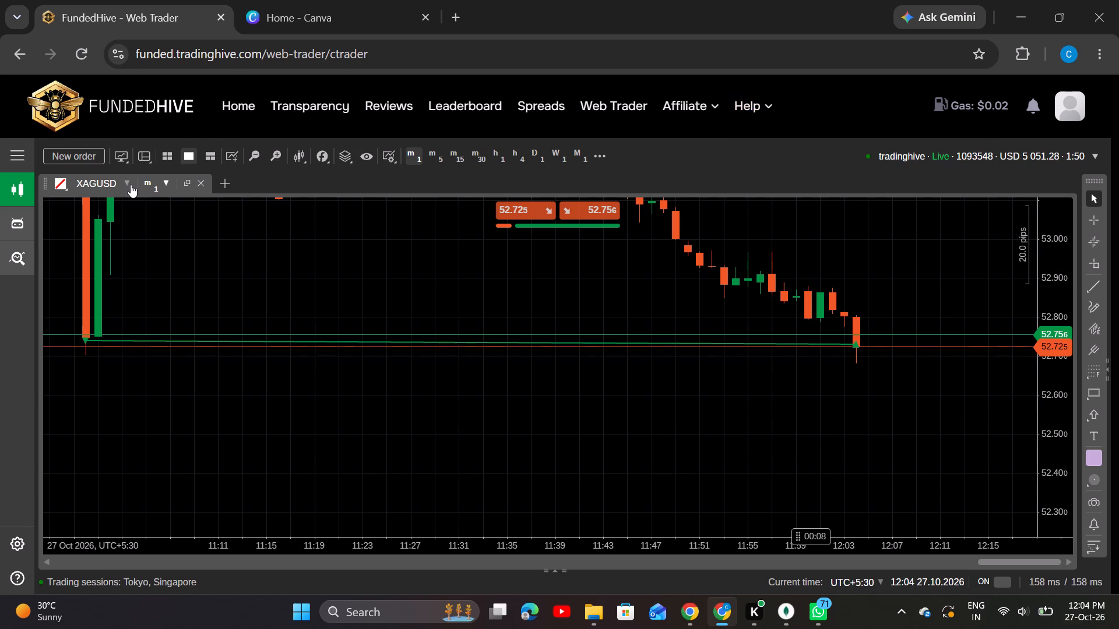
{"action": "left_click", "coordinate": [126, 185]}
{"action": "left_click", "coordinate": [146, 240]}
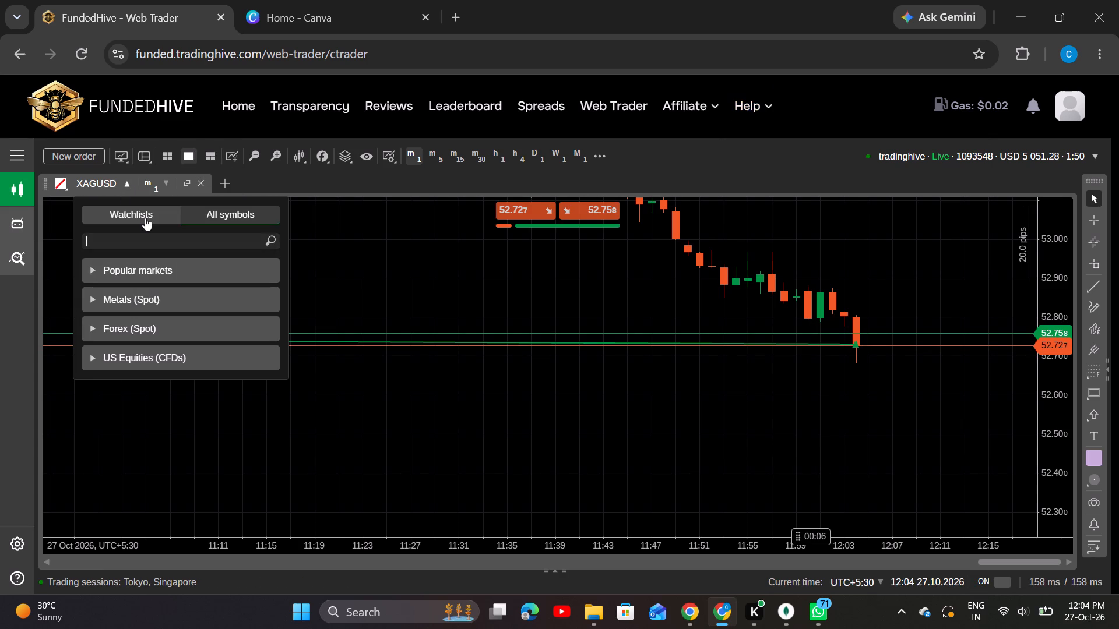
{"action": "type", "text": "goold"}
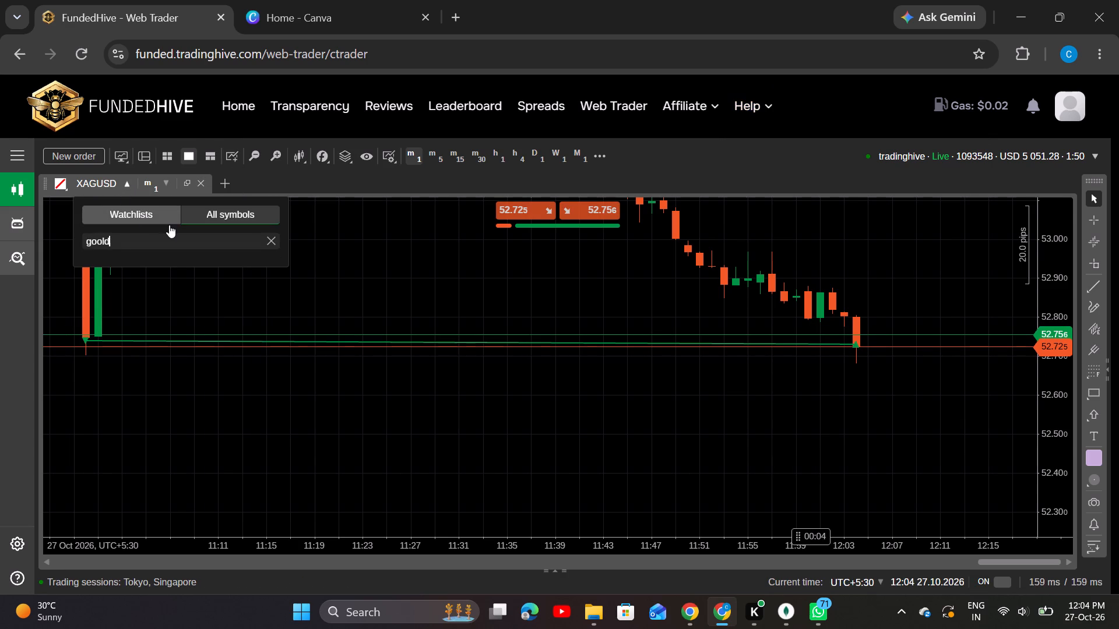
{"action": "key", "text": "BackSpace"}
{"action": "key", "text": "BackSpace"}
{"action": "key", "text": "BackSpace"}
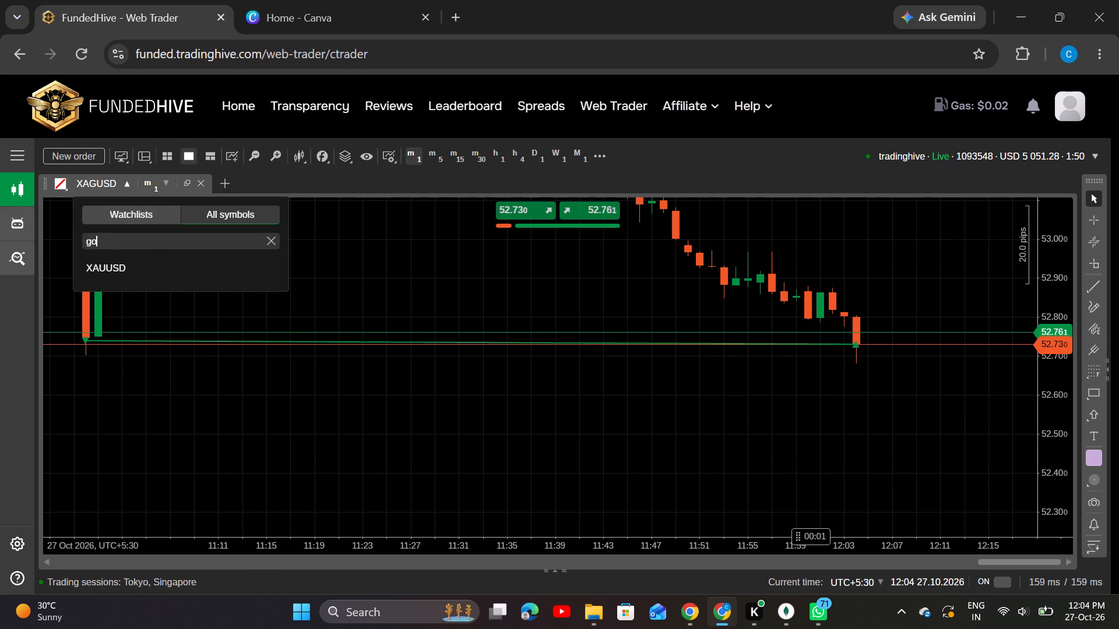
{"action": "type", "text": "ld"}
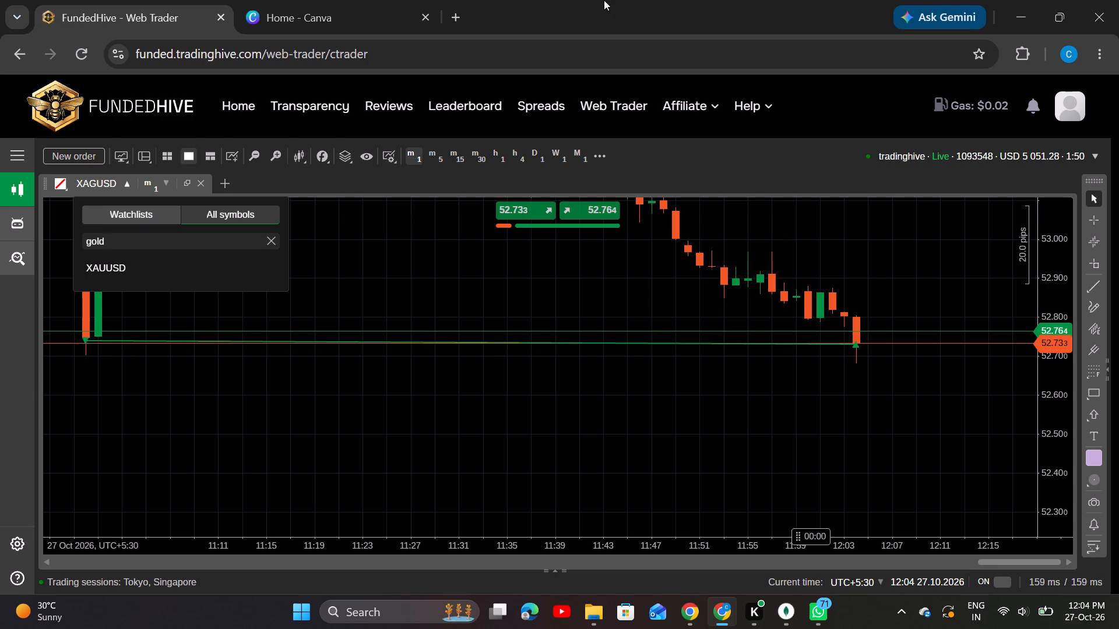
{"action": "left_click", "coordinate": [98, 268]}
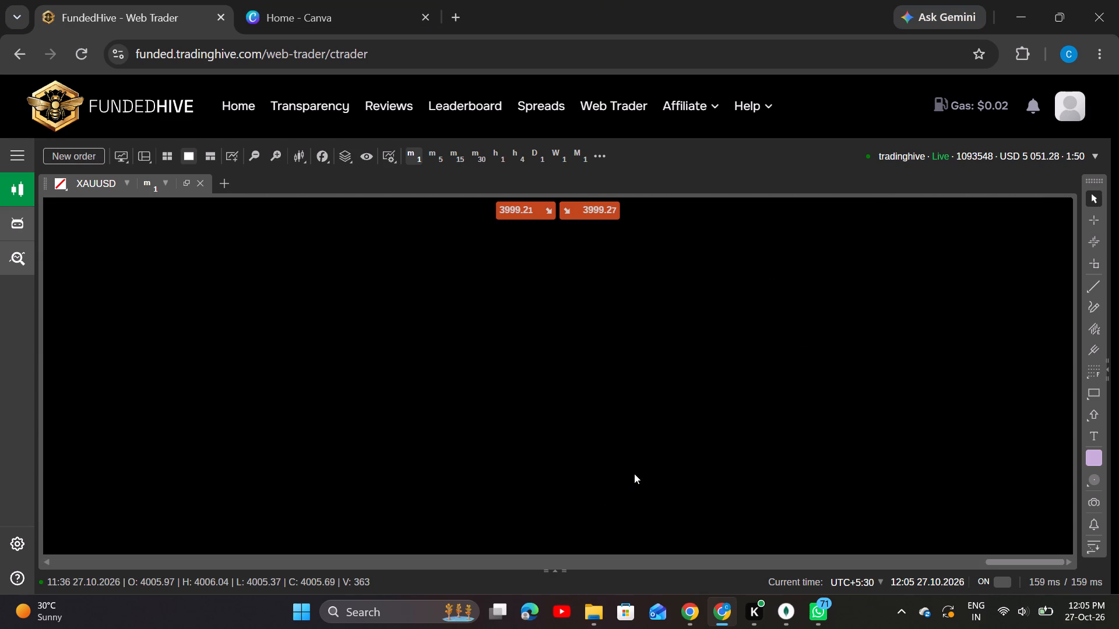
Examine the one-minute XAUUSD candles around the current price and the recent lows.
{"action": "left_click_drag", "start_coordinate": [632, 461], "coordinate": [601, 311]}
{"action": "left_click_drag", "start_coordinate": [393, 450], "coordinate": [513, 381]}
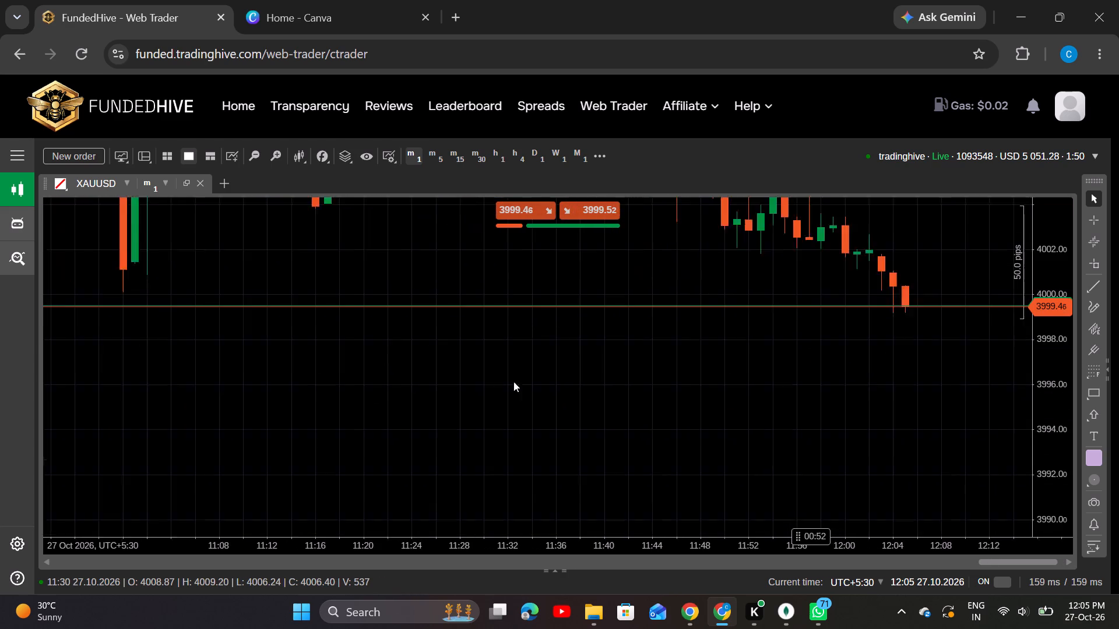
{"action": "left_click_drag", "start_coordinate": [513, 381], "coordinate": [522, 381]}
{"action": "left_click_drag", "start_coordinate": [482, 405], "coordinate": [643, 353]}
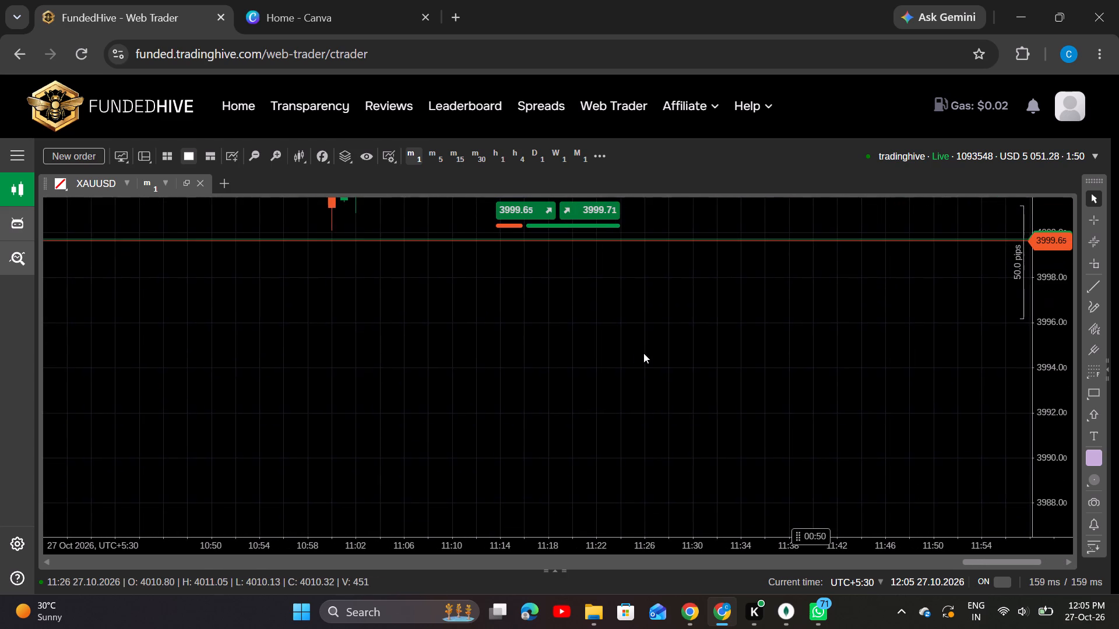
{"action": "left_click_drag", "start_coordinate": [643, 353], "coordinate": [403, 432]}
{"action": "left_click_drag", "start_coordinate": [389, 442], "coordinate": [393, 393]}
{"action": "left_click_drag", "start_coordinate": [393, 393], "coordinate": [388, 467]}
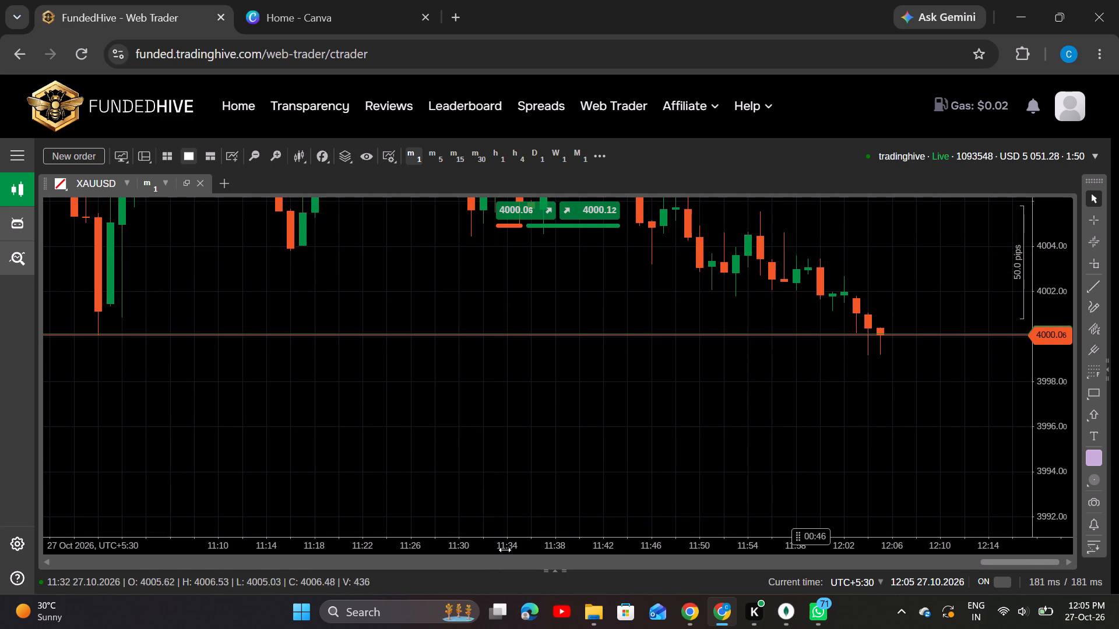
{"action": "left_click_drag", "start_coordinate": [559, 476], "coordinate": [561, 438]}
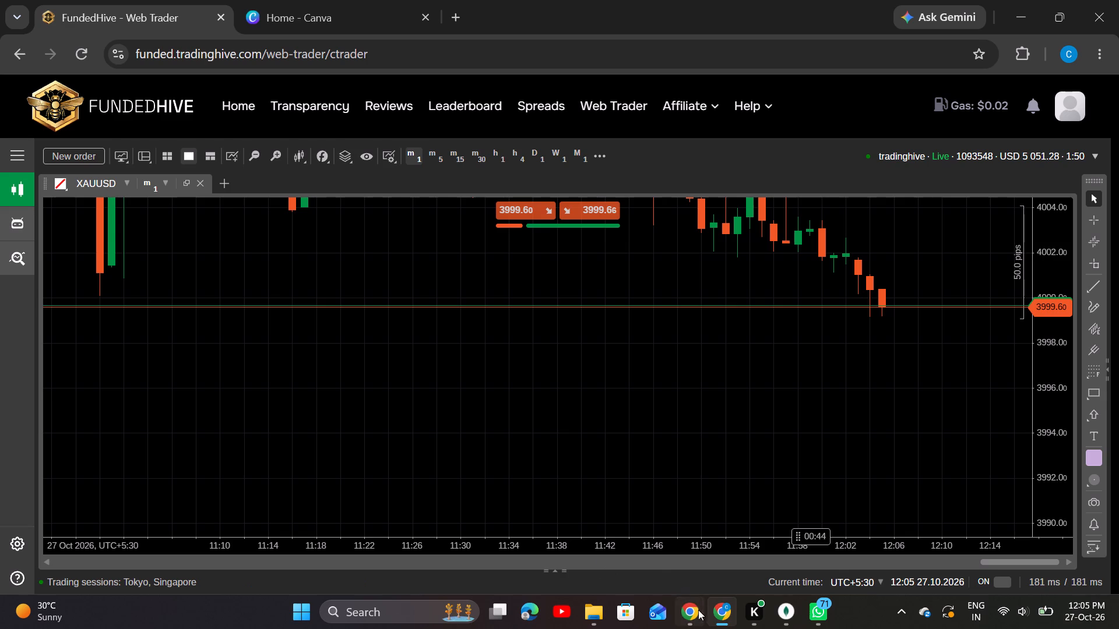
Switch to TradingView and change the chart symbol from silver to XAUUSD (Gold).
{"action": "left_click", "coordinate": [688, 617]}
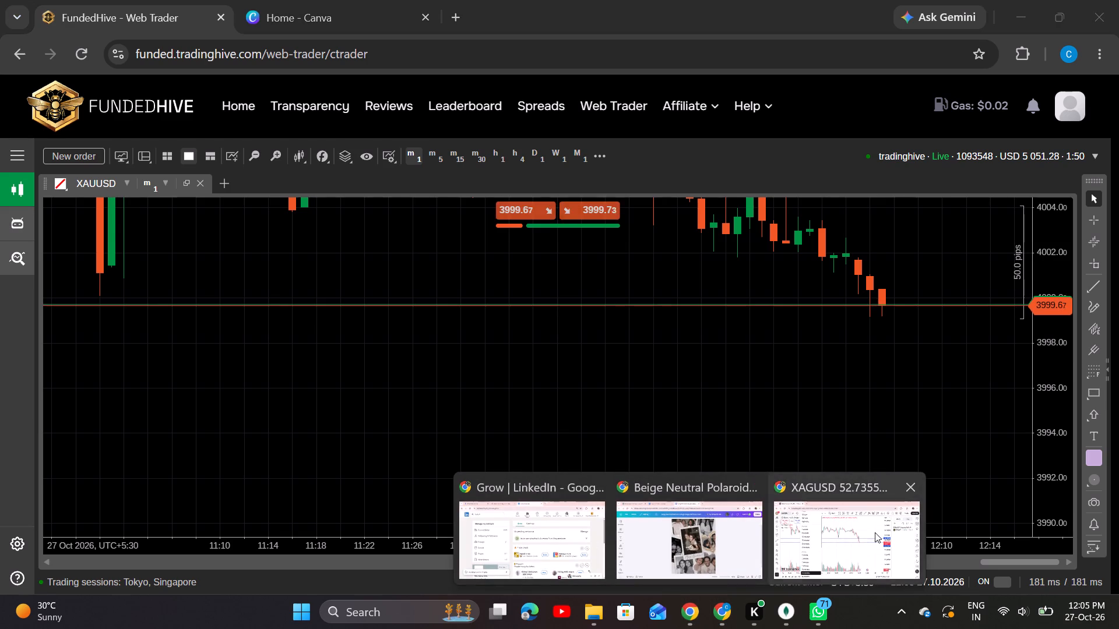
{"action": "left_click", "coordinate": [875, 532]}
{"action": "left_click", "coordinate": [453, 366]}
{"action": "left_click", "coordinate": [111, 93]}
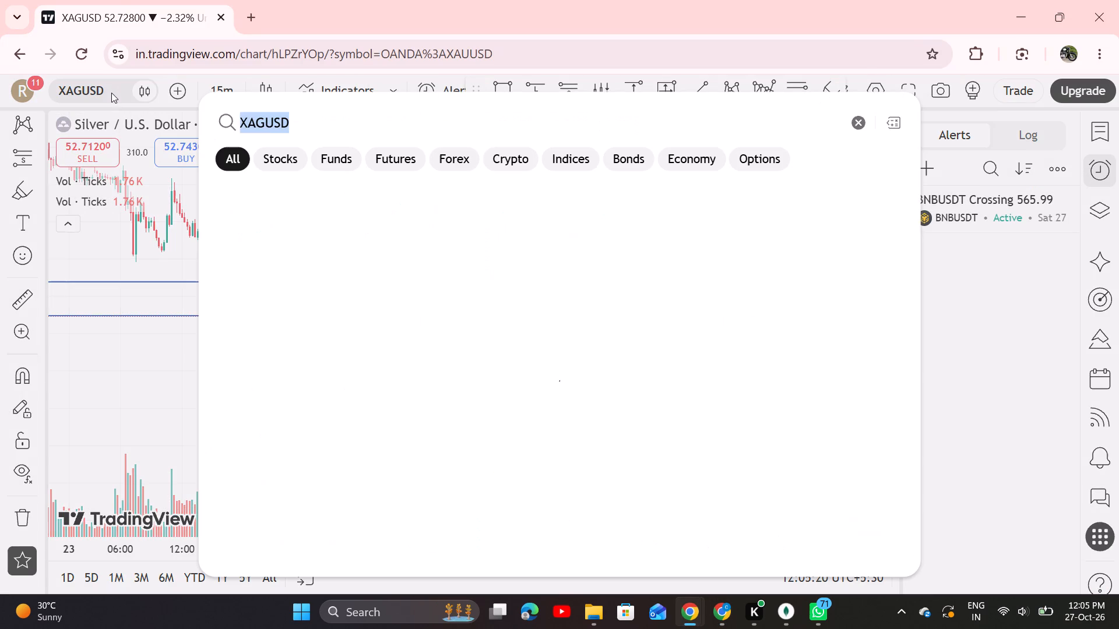
{"action": "key", "text": "BackSpace"}
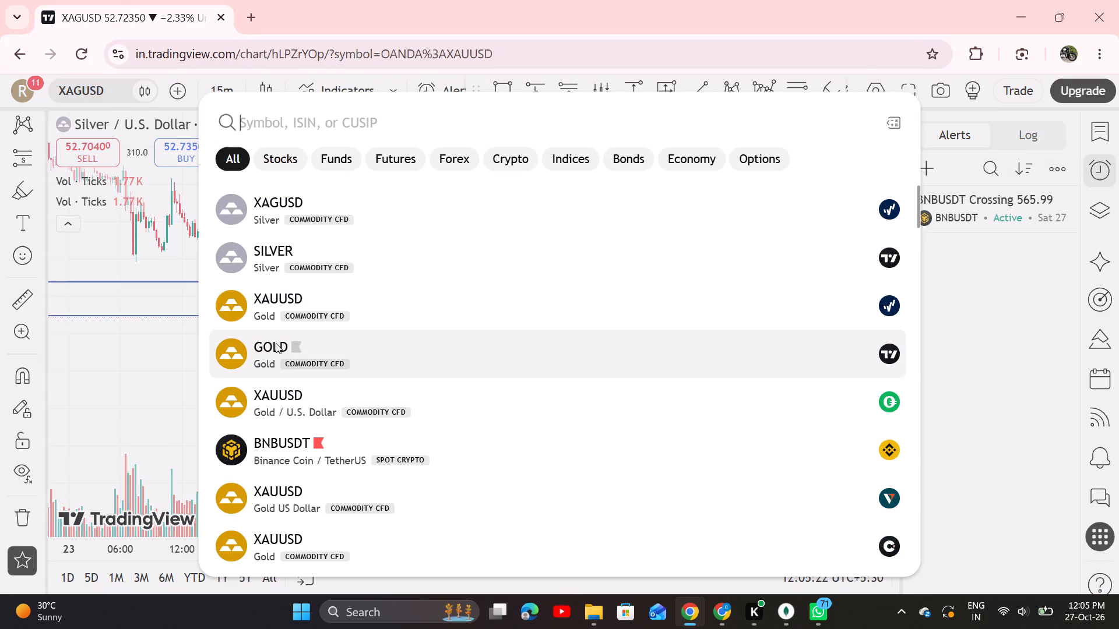
{"action": "left_click", "coordinate": [281, 313]}
{"action": "left_click_drag", "start_coordinate": [554, 386], "coordinate": [520, 334]}
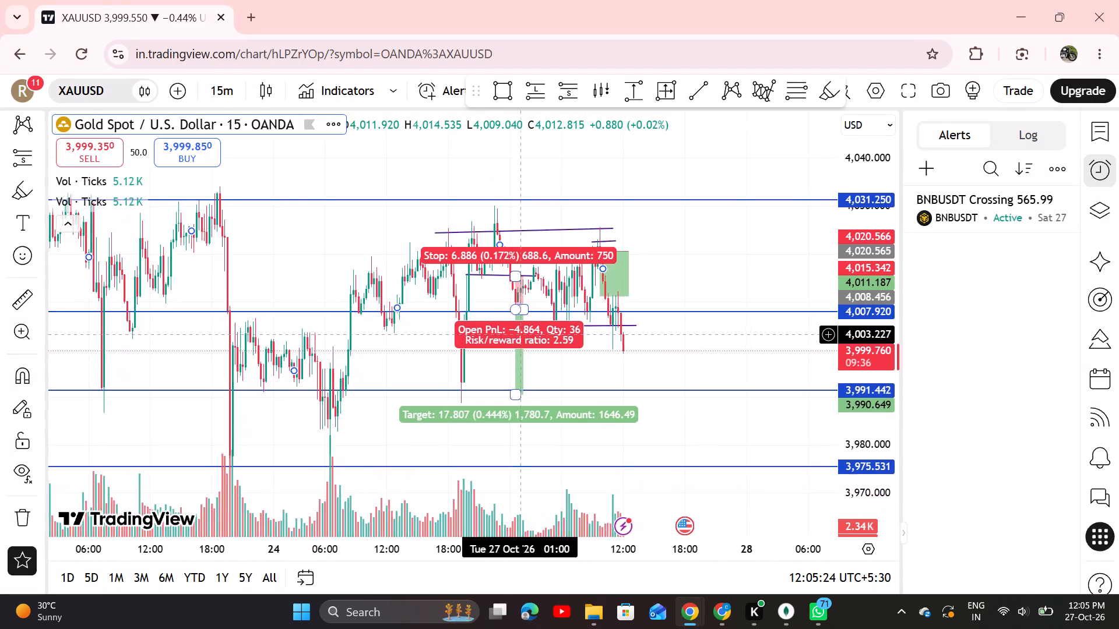
{"action": "left_click_drag", "start_coordinate": [520, 334], "coordinate": [506, 303]}
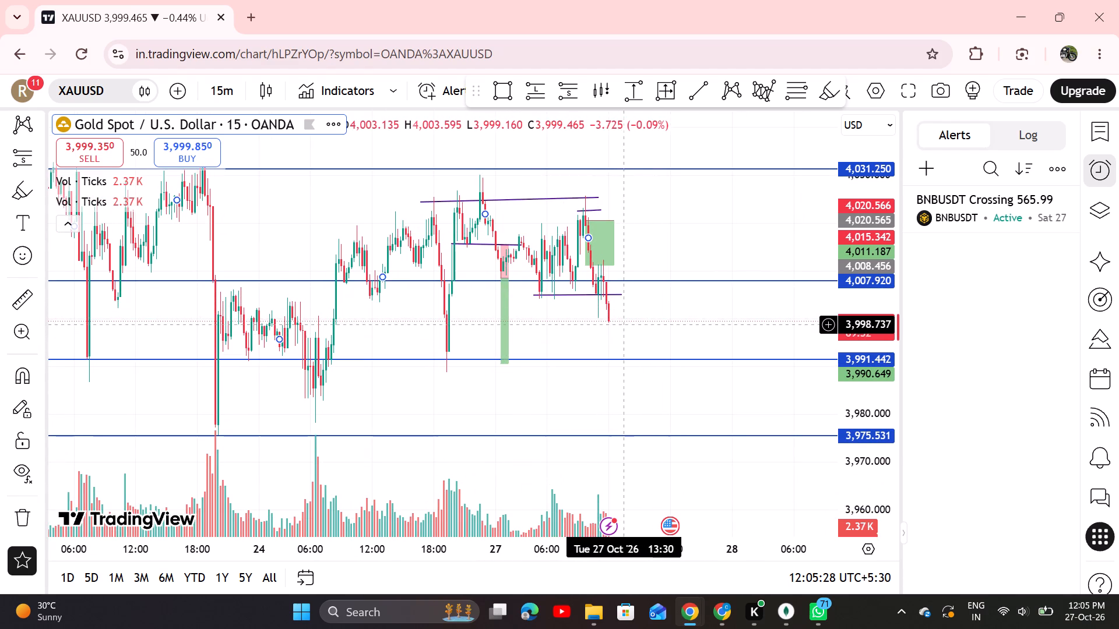
Delete the position drawing over the latest XAUUSD candles, the one with its target at 4,011.187.
{"action": "left_click", "coordinate": [603, 321]}
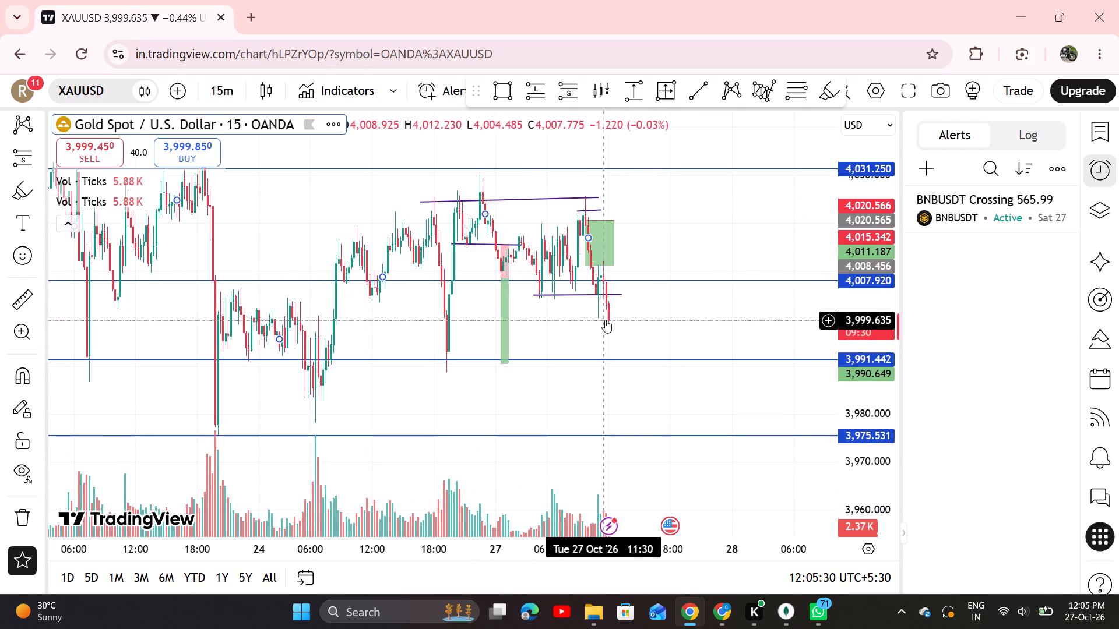
{"action": "left_click_drag", "start_coordinate": [600, 256], "coordinate": [675, 379]}
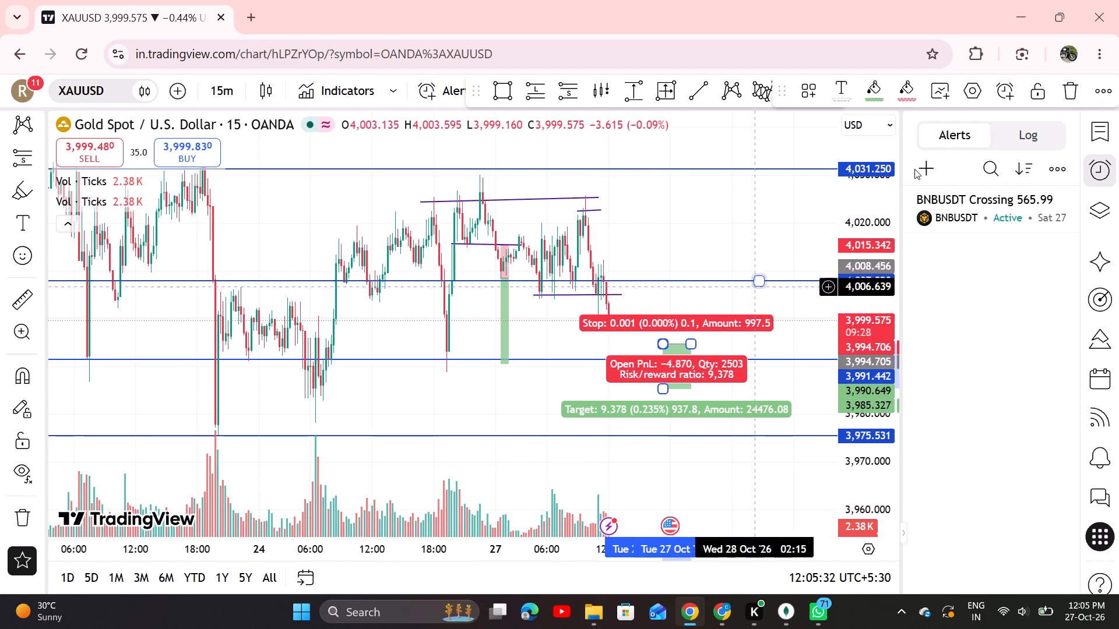
{"action": "left_click", "coordinate": [1072, 98]}
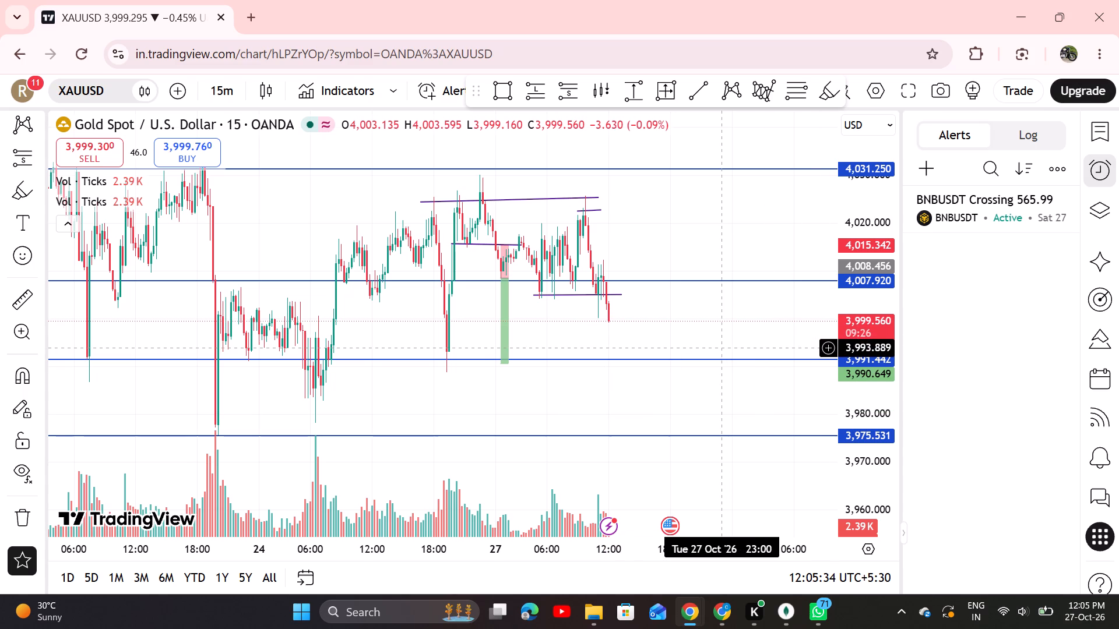
Switch to the FundedHive web trader and place a market sell order for 0.05 lots of XAUUSD.
{"action": "key", "text": "alt+Tab"}
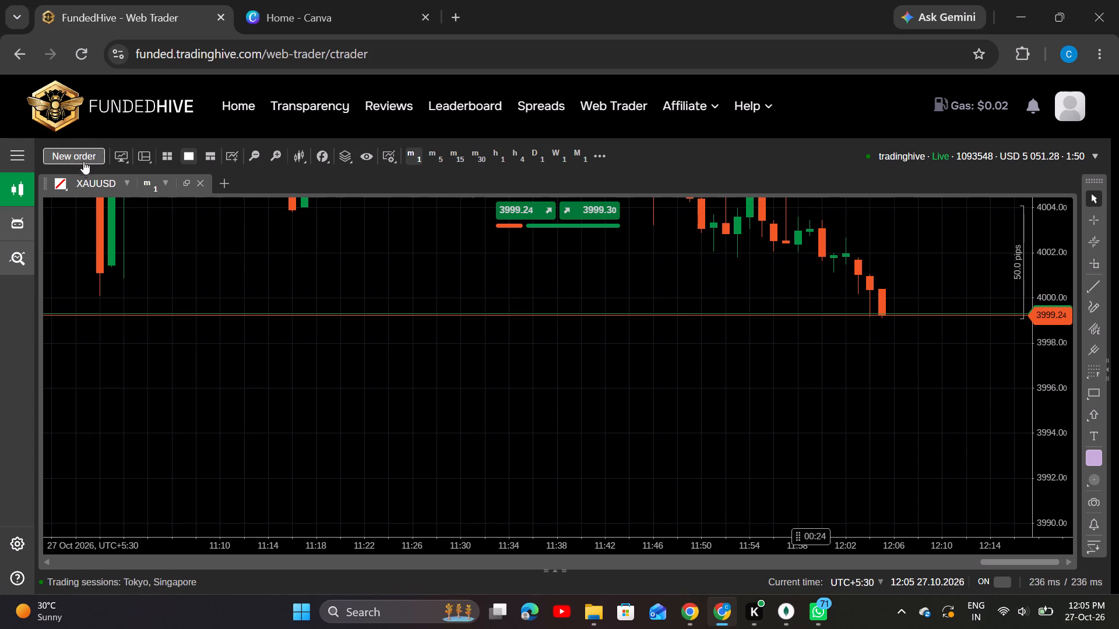
{"action": "left_click", "coordinate": [80, 156]}
{"action": "left_click", "coordinate": [490, 210]}
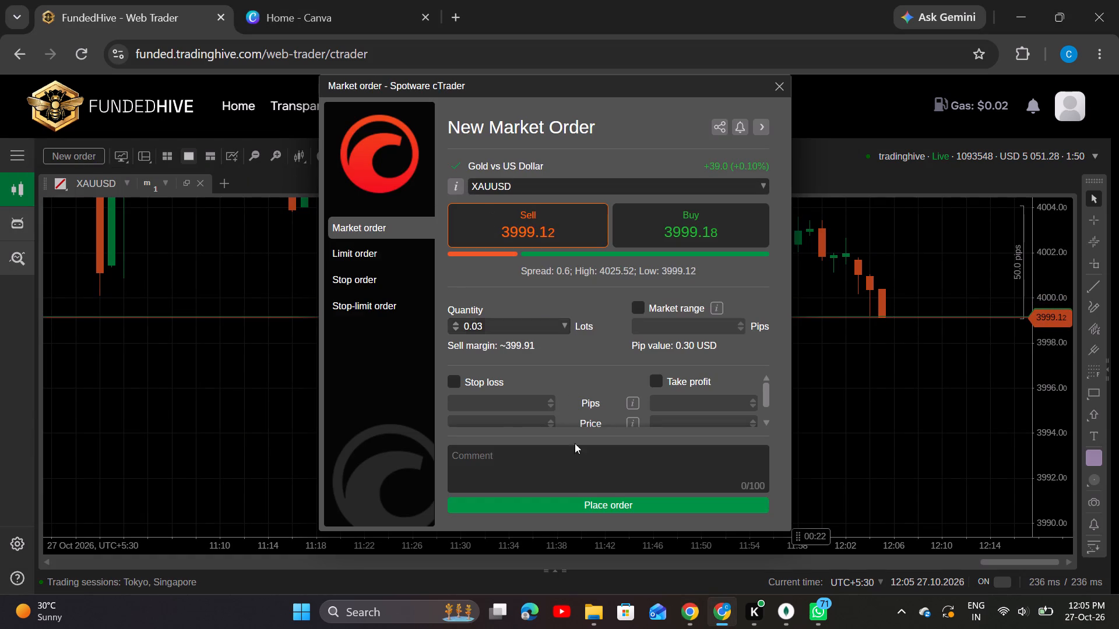
{"action": "left_click", "coordinate": [498, 326]}
{"action": "key", "text": "BackSpace"}
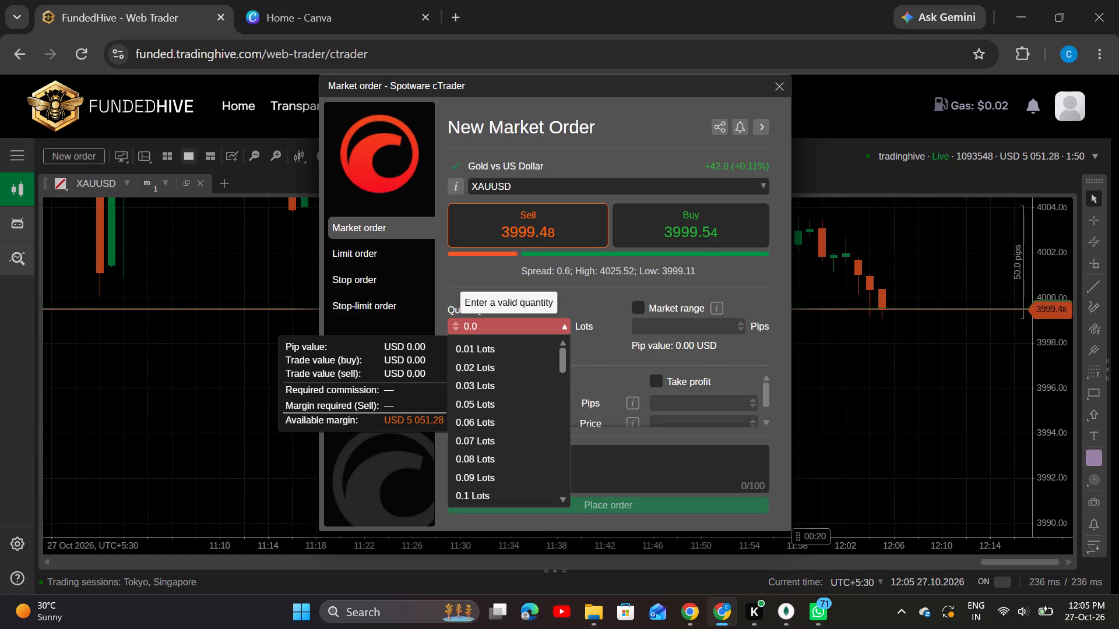
{"action": "key", "text": "5"}
{"action": "left_click", "coordinate": [604, 497]}
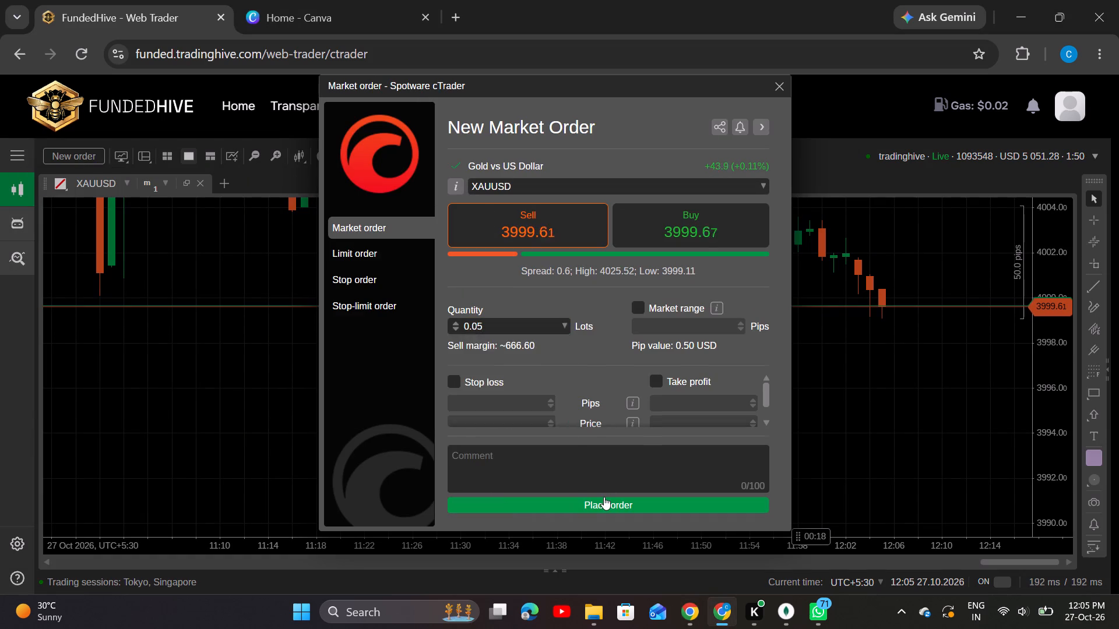
{"action": "left_click", "coordinate": [774, 86]}
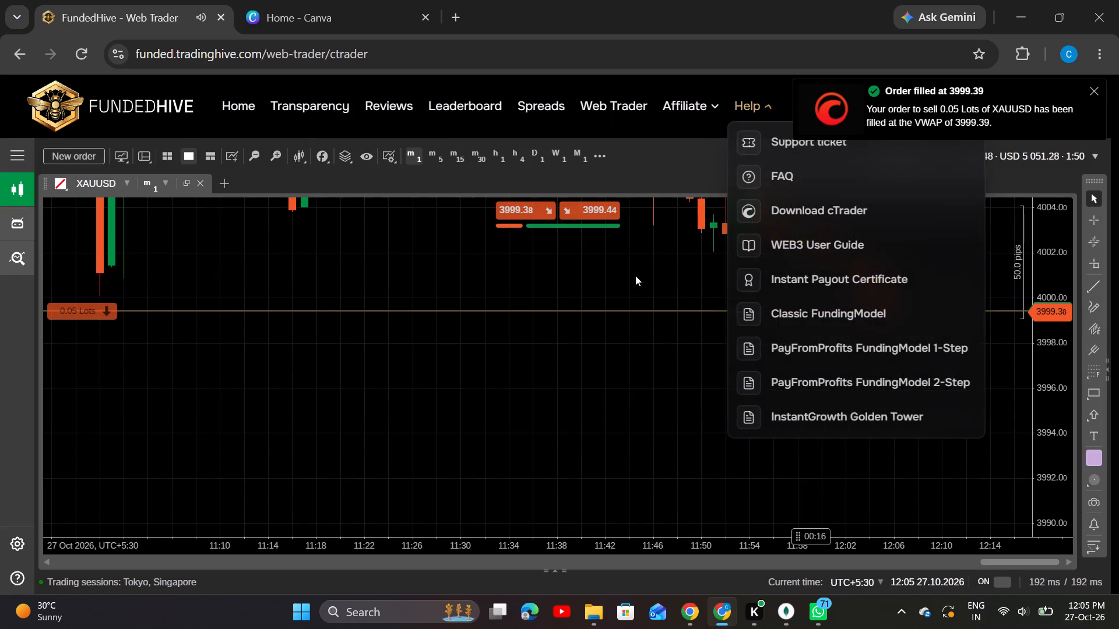
Set the stop loss of the 0.05-lot XAUUSD sell position at about 4,002.6.
{"action": "left_click_drag", "start_coordinate": [477, 395], "coordinate": [491, 234]}
{"action": "left_click_drag", "start_coordinate": [403, 292], "coordinate": [459, 479]}
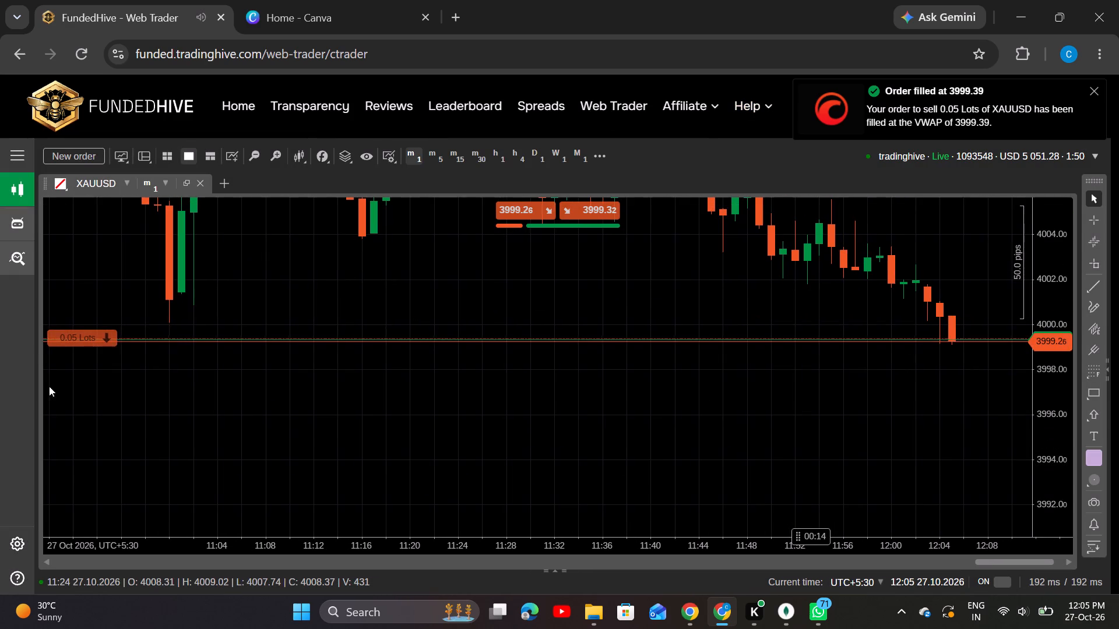
{"action": "left_click_drag", "start_coordinate": [64, 320], "coordinate": [65, 270]}
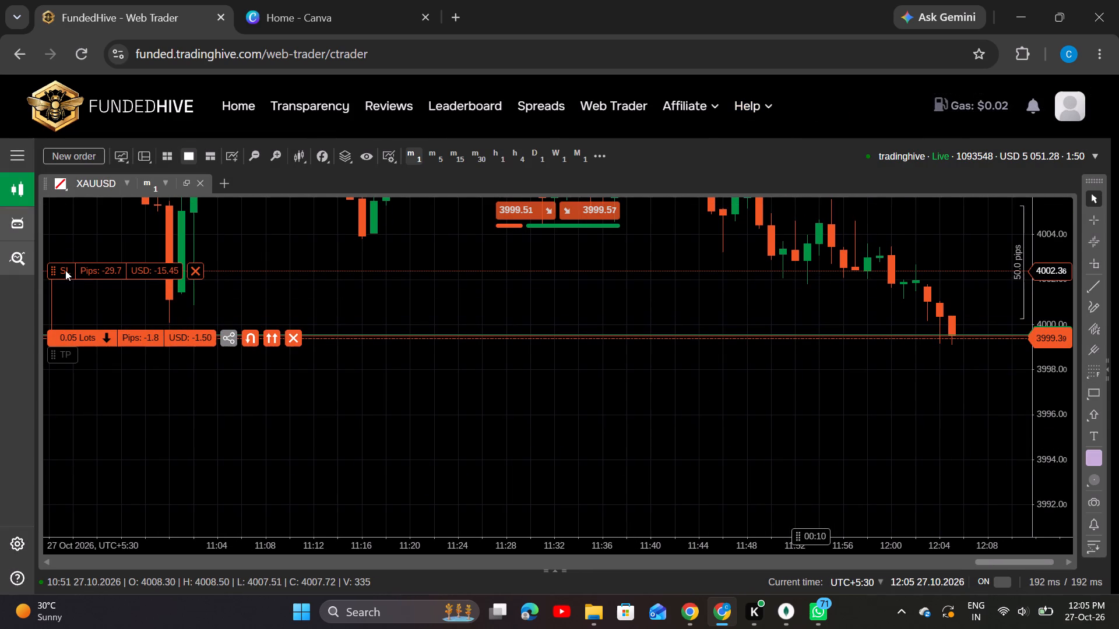
{"action": "left_click_drag", "start_coordinate": [65, 270], "coordinate": [65, 264]}
Set the take profit of the 0.05-lot XAUUSD sell position at 3,995.46.
{"action": "left_click_drag", "start_coordinate": [186, 420], "coordinate": [222, 369]}
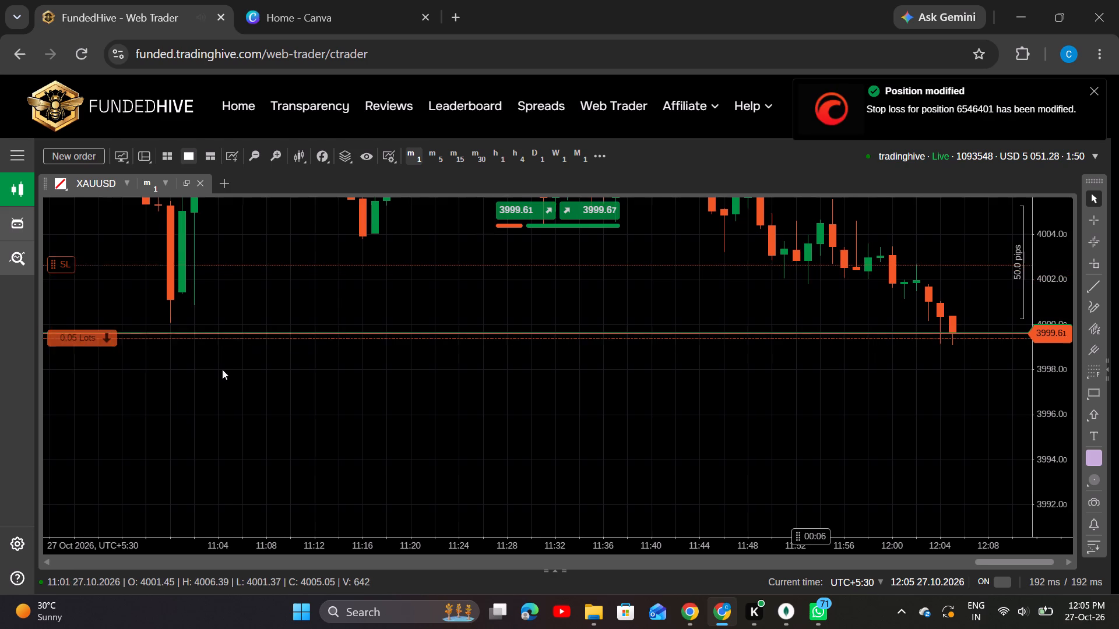
{"action": "left_click_drag", "start_coordinate": [222, 369], "coordinate": [234, 351]}
{"action": "left_click_drag", "start_coordinate": [60, 281], "coordinate": [64, 301]}
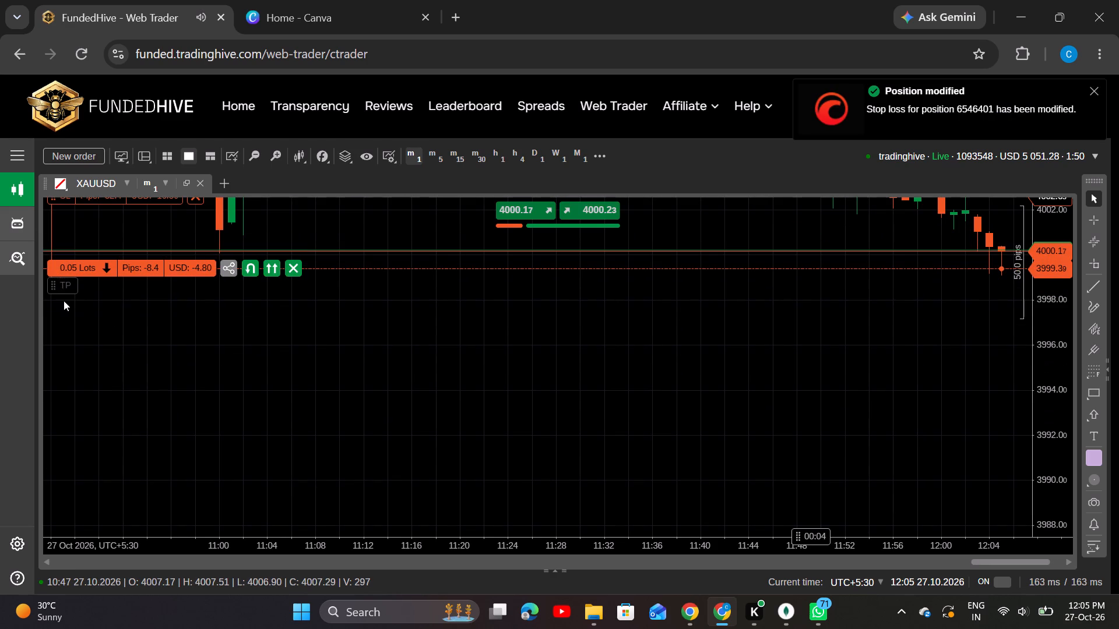
{"action": "left_click_drag", "start_coordinate": [64, 301], "coordinate": [72, 346]}
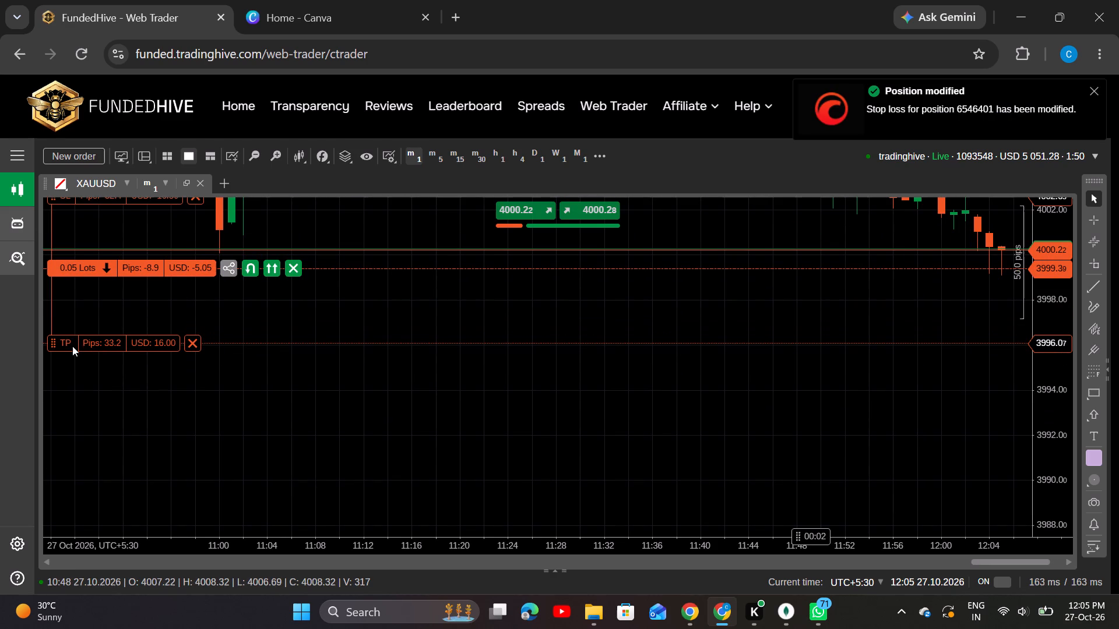
{"action": "left_click_drag", "start_coordinate": [72, 346], "coordinate": [73, 352]}
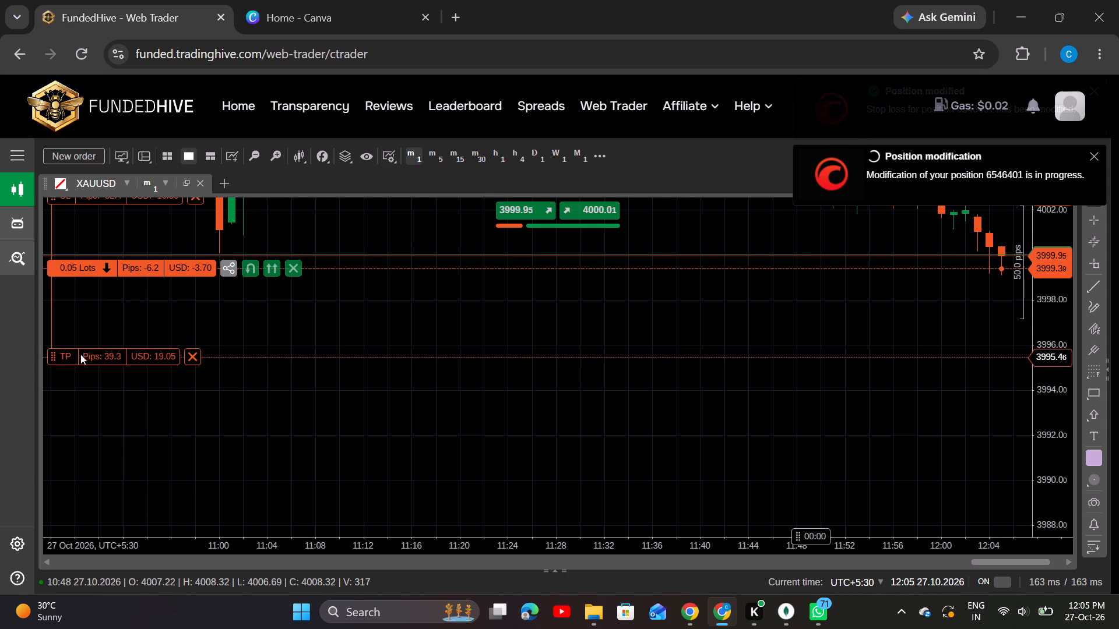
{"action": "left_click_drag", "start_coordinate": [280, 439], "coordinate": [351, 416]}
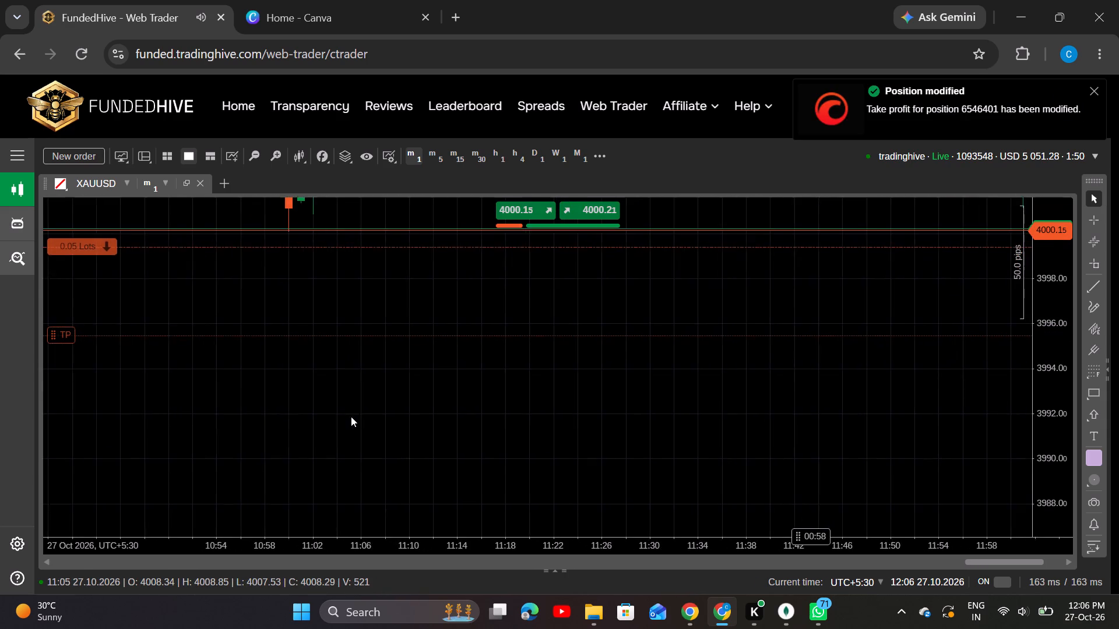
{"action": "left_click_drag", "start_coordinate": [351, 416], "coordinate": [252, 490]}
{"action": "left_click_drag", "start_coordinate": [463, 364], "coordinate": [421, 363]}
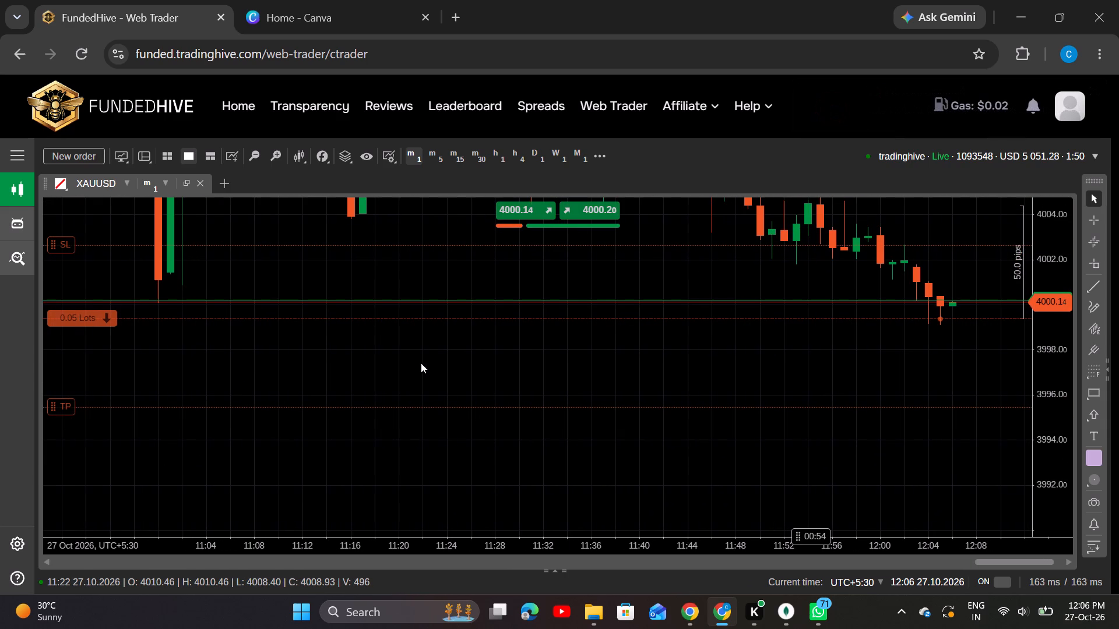
Switch to TradingView and measure the date and price range from the latest XAUUSD candle down to the 3,991.442 line.
{"action": "key", "text": "alt+Tab"}
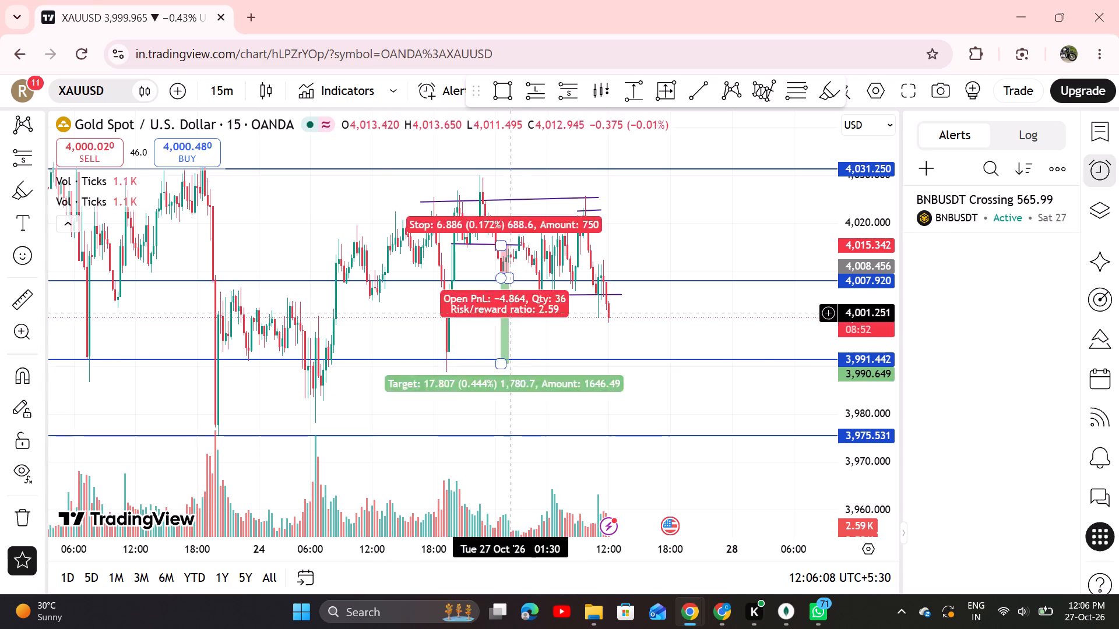
{"action": "left_click", "coordinate": [670, 93]}
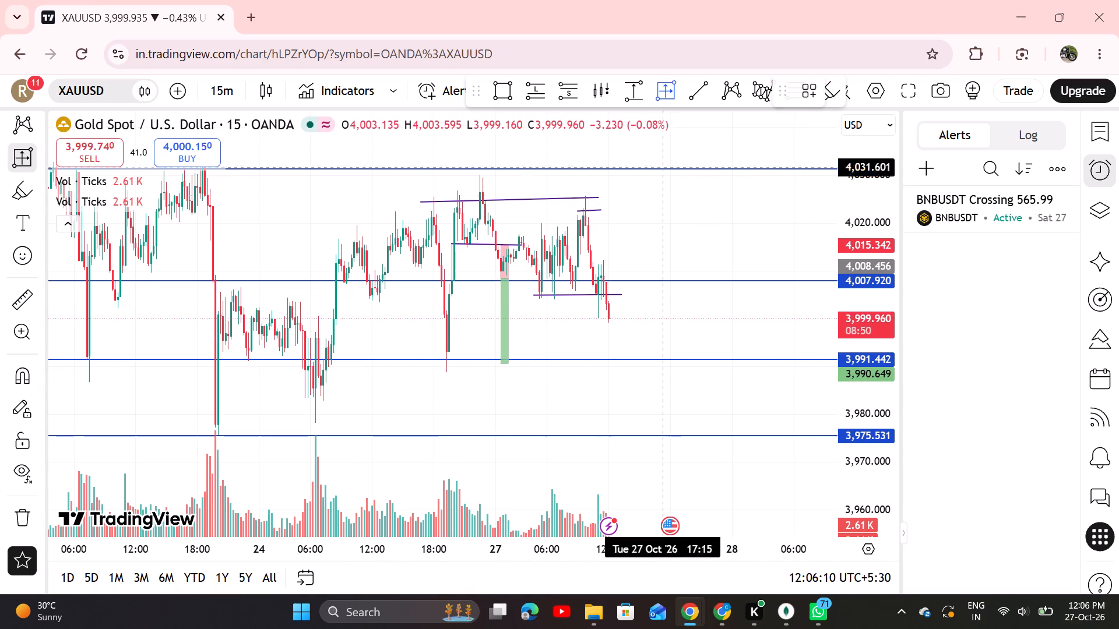
{"action": "left_click_drag", "start_coordinate": [604, 320], "coordinate": [657, 353]}
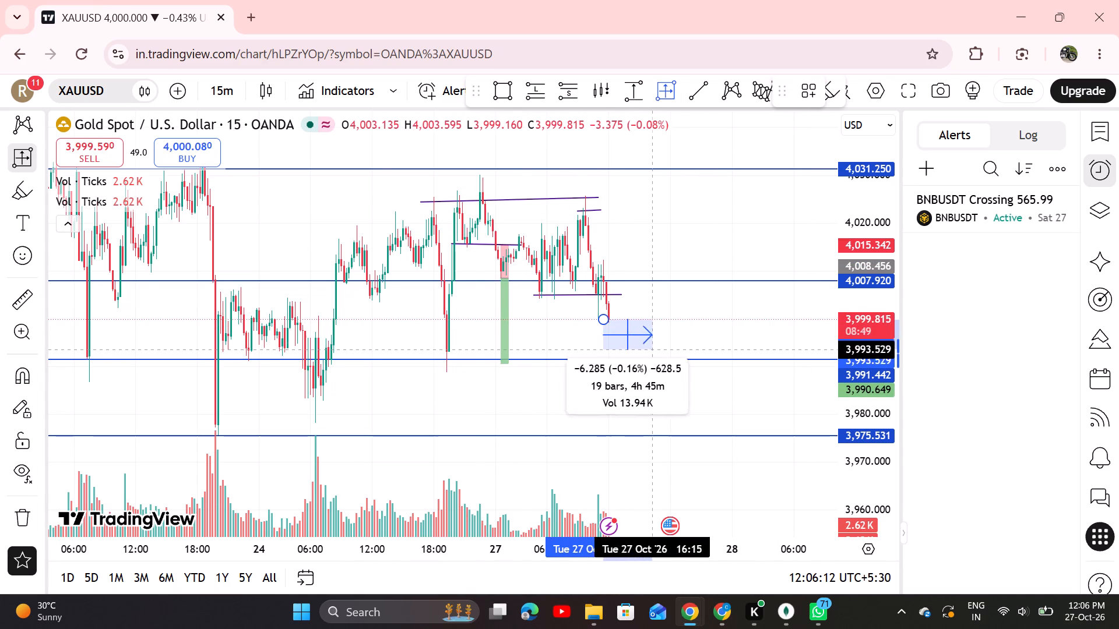
{"action": "left_click_drag", "start_coordinate": [657, 353], "coordinate": [666, 359]}
{"action": "left_click", "coordinate": [667, 357]}
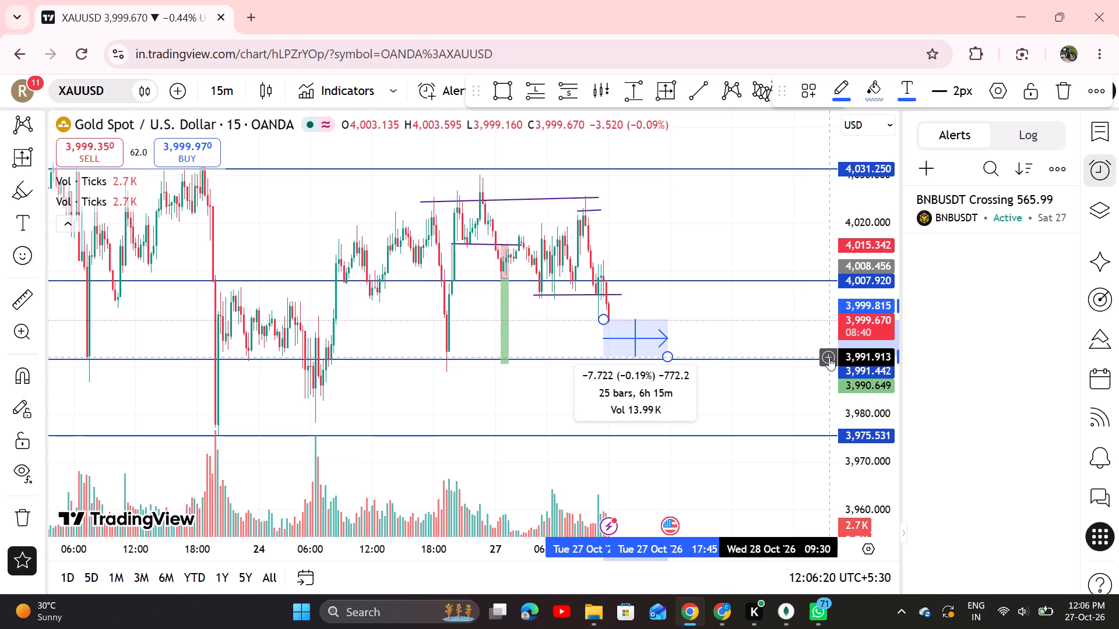
Return to the FundedHive web trader and lower the take profit of the 0.05-lot XAUUSD sell position to 3,993.02, rechecking the TradingView level.
{"action": "key", "text": "alt+Tab"}
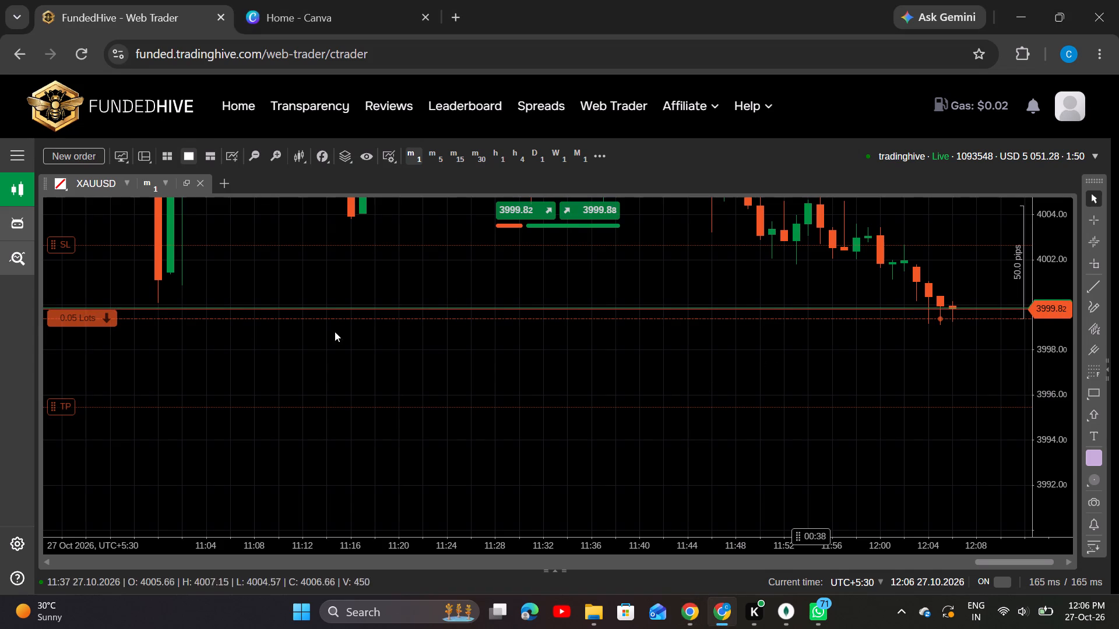
{"action": "left_click_drag", "start_coordinate": [105, 414], "coordinate": [138, 423]}
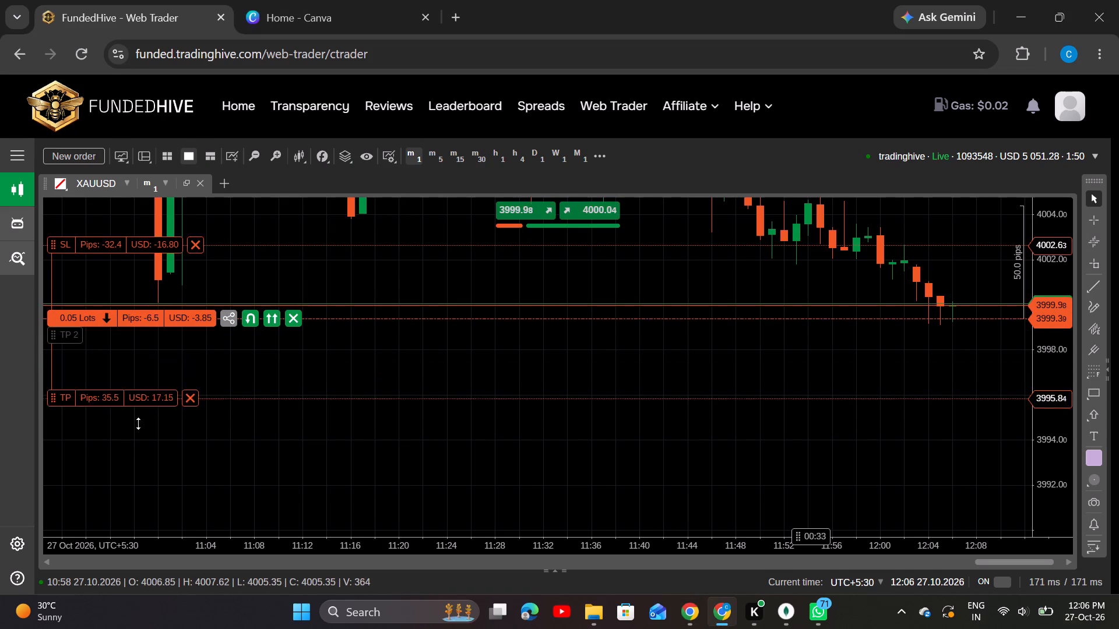
{"action": "left_click_drag", "start_coordinate": [138, 423], "coordinate": [145, 473]}
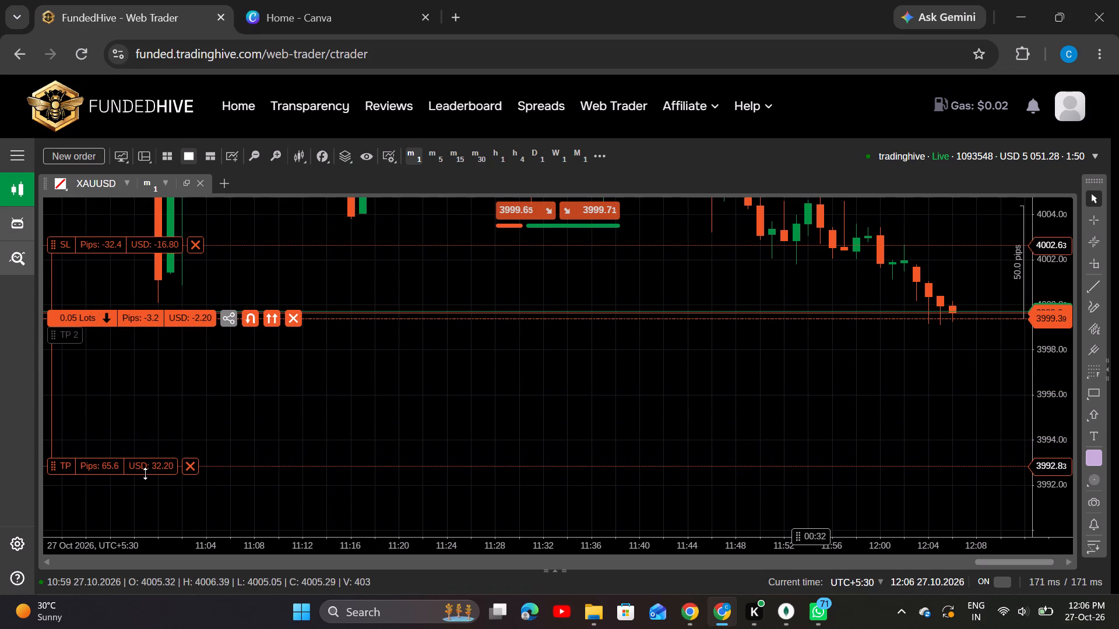
{"action": "left_click_drag", "start_coordinate": [145, 473], "coordinate": [145, 475]}
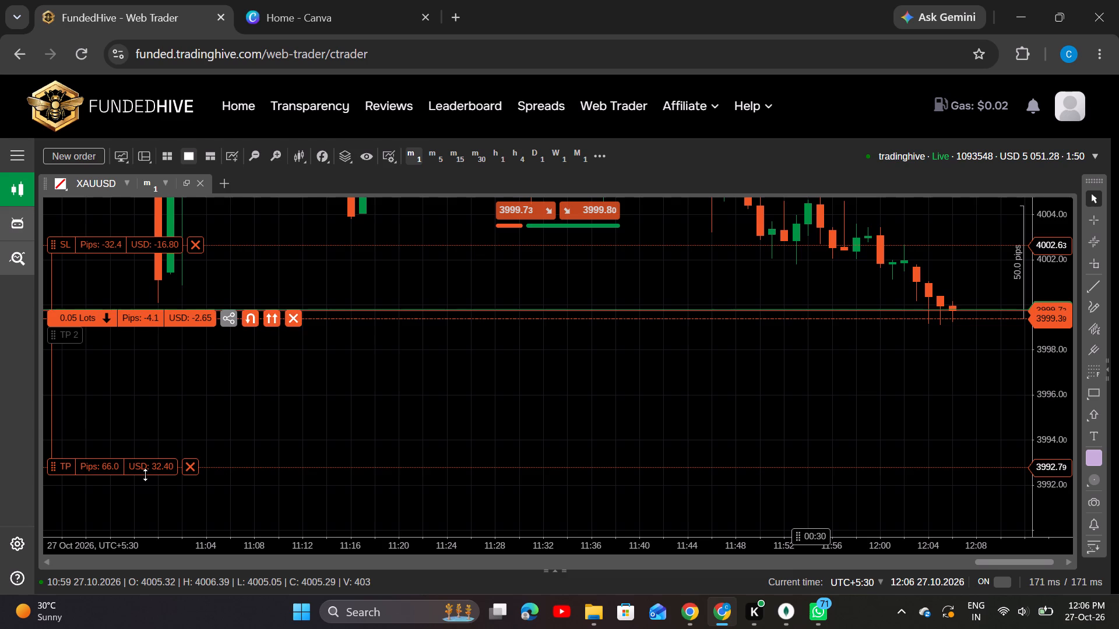
{"action": "left_click_drag", "start_coordinate": [145, 475], "coordinate": [152, 453]}
{"action": "key", "text": "alt+Tab"}
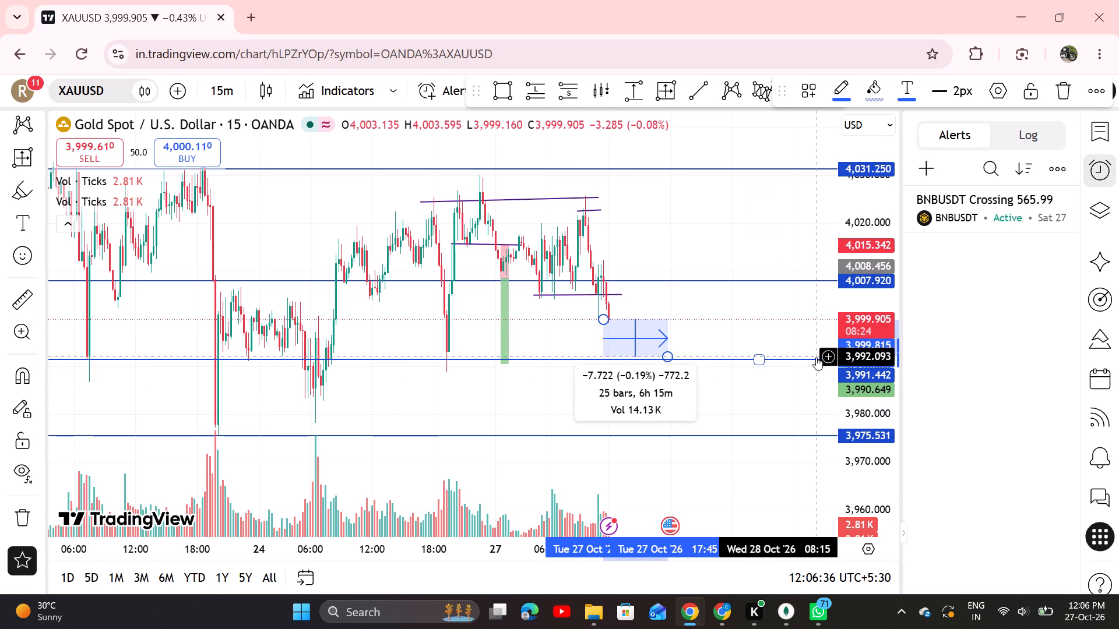
{"action": "key", "text": "alt+Tab"}
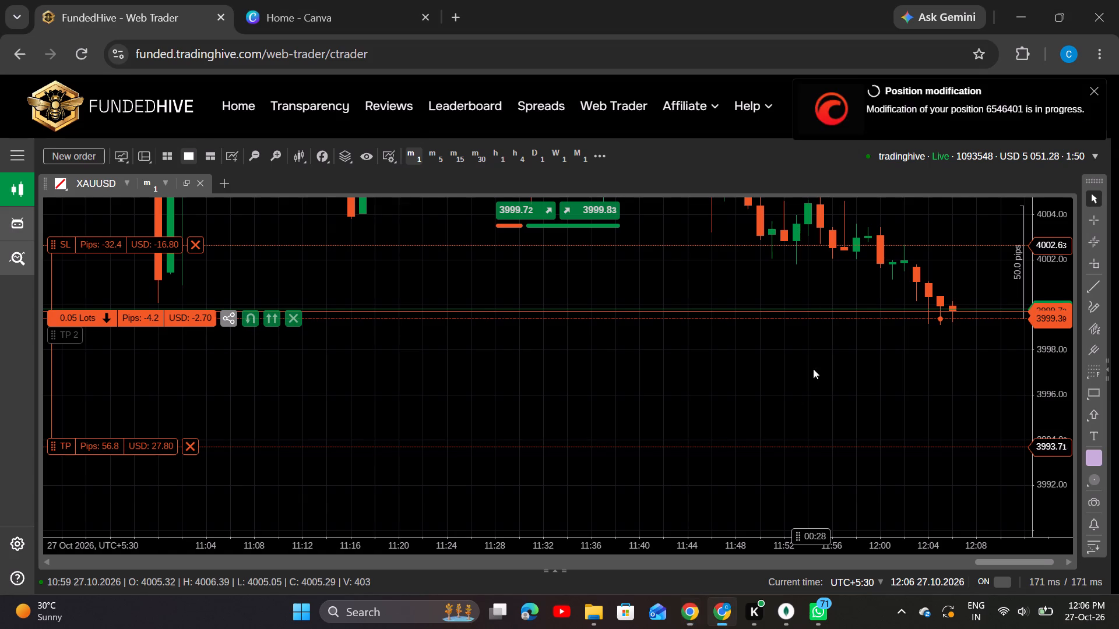
{"action": "left_click_drag", "start_coordinate": [161, 449], "coordinate": [167, 446]}
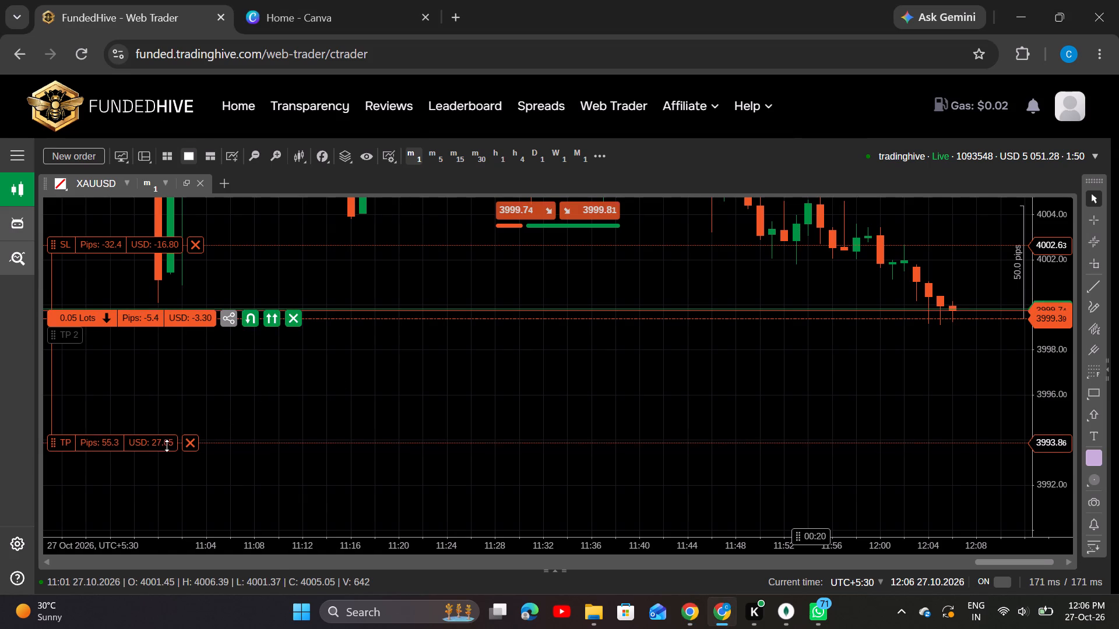
{"action": "left_click_drag", "start_coordinate": [167, 446], "coordinate": [172, 447]}
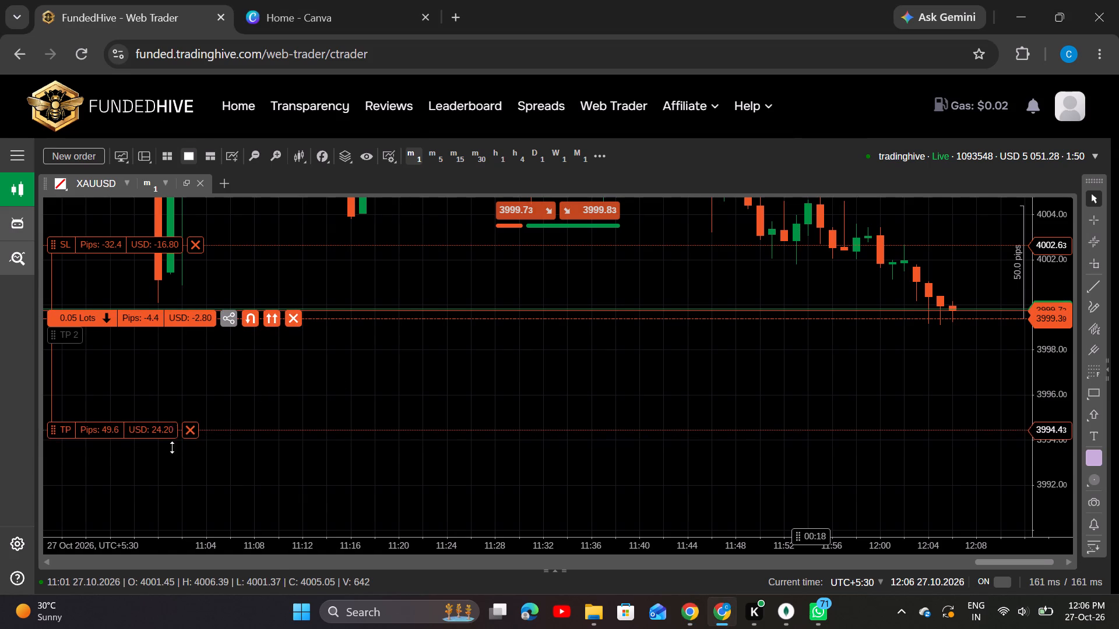
{"action": "left_click_drag", "start_coordinate": [172, 447], "coordinate": [174, 472]}
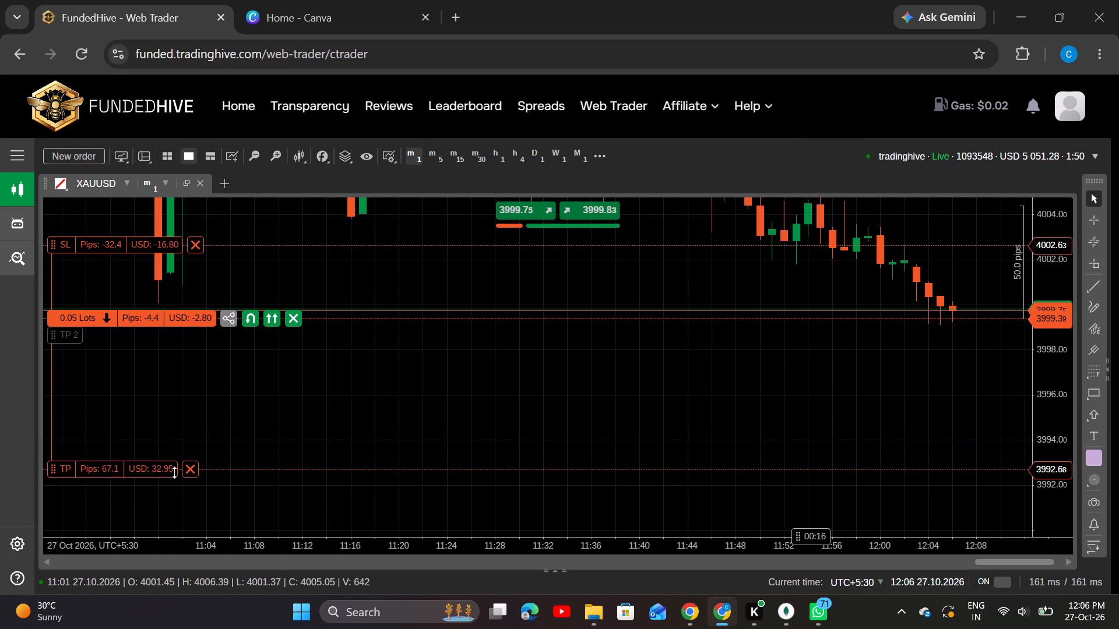
{"action": "left_click_drag", "start_coordinate": [174, 472], "coordinate": [178, 464]}
Draw a sell risk-reward box at the latest XAUUSD candle with entry about 3,999.86, stop about 4,003.01 and target at the take-profit line.
{"action": "left_click_drag", "start_coordinate": [402, 397], "coordinate": [403, 430]}
{"action": "left_click_drag", "start_coordinate": [736, 295], "coordinate": [668, 291]}
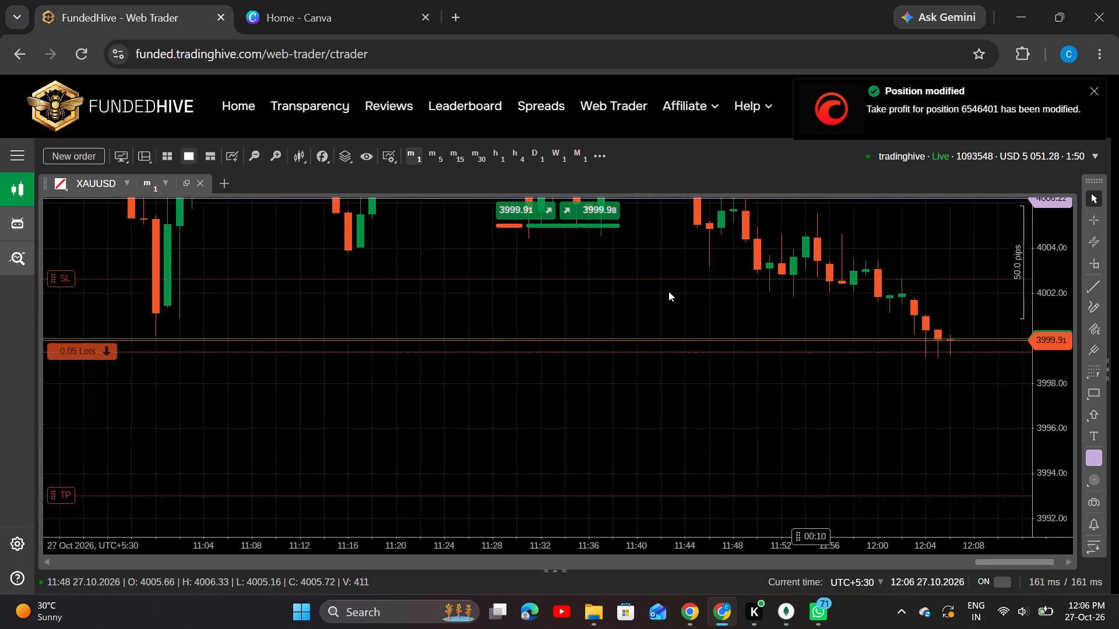
{"action": "left_click_drag", "start_coordinate": [668, 291], "coordinate": [534, 284]}
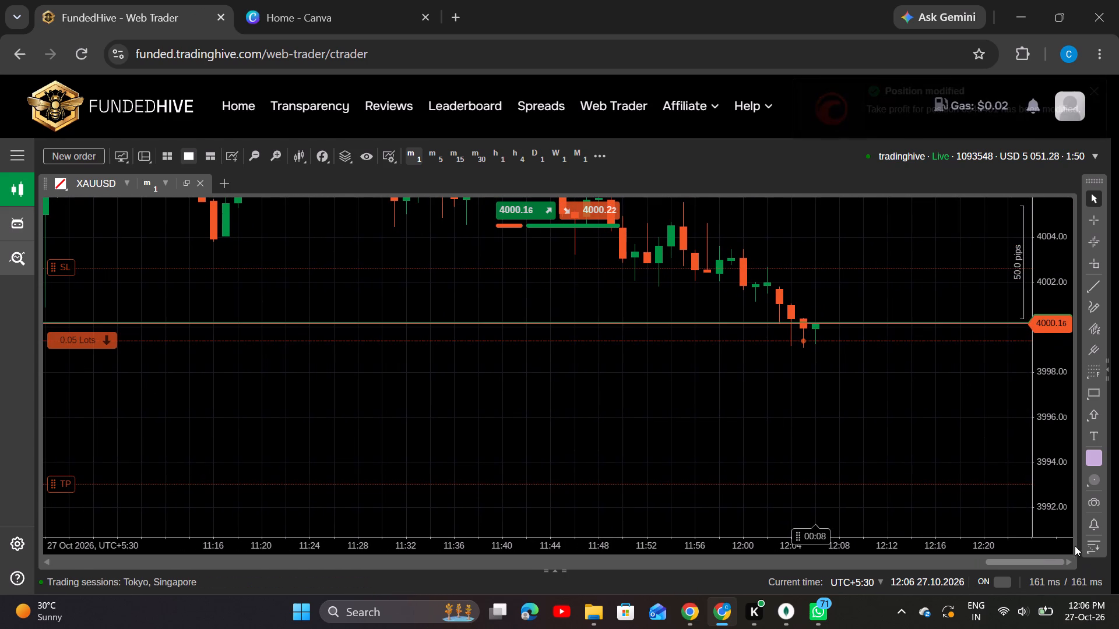
{"action": "left_click", "coordinate": [1014, 408]}
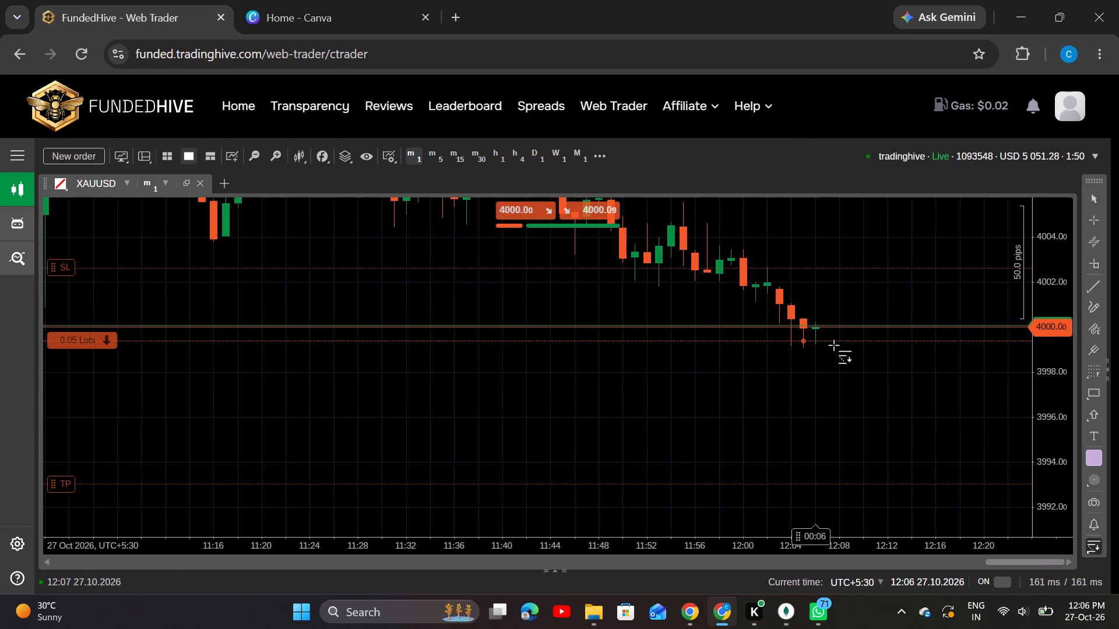
{"action": "left_click", "coordinate": [797, 331]}
{"action": "left_click_drag", "start_coordinate": [799, 402], "coordinate": [799, 406]}
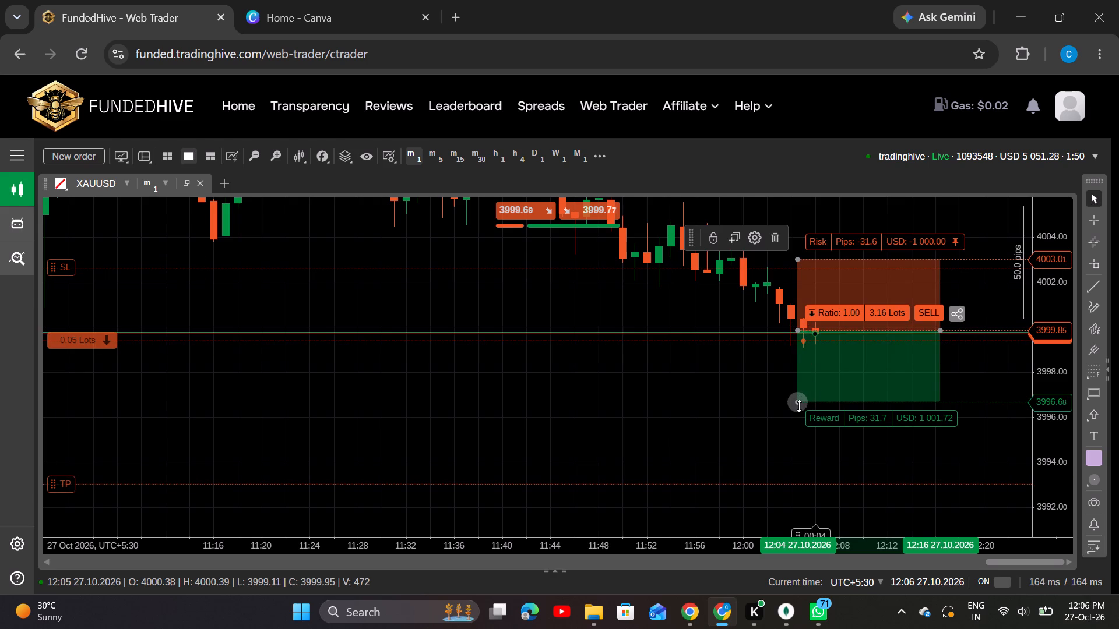
{"action": "left_click_drag", "start_coordinate": [799, 406], "coordinate": [798, 483]}
Raise the stop loss of the 0.05-lot XAUUSD sell position to 4,004.31.
{"action": "left_click_drag", "start_coordinate": [743, 422], "coordinate": [739, 468]}
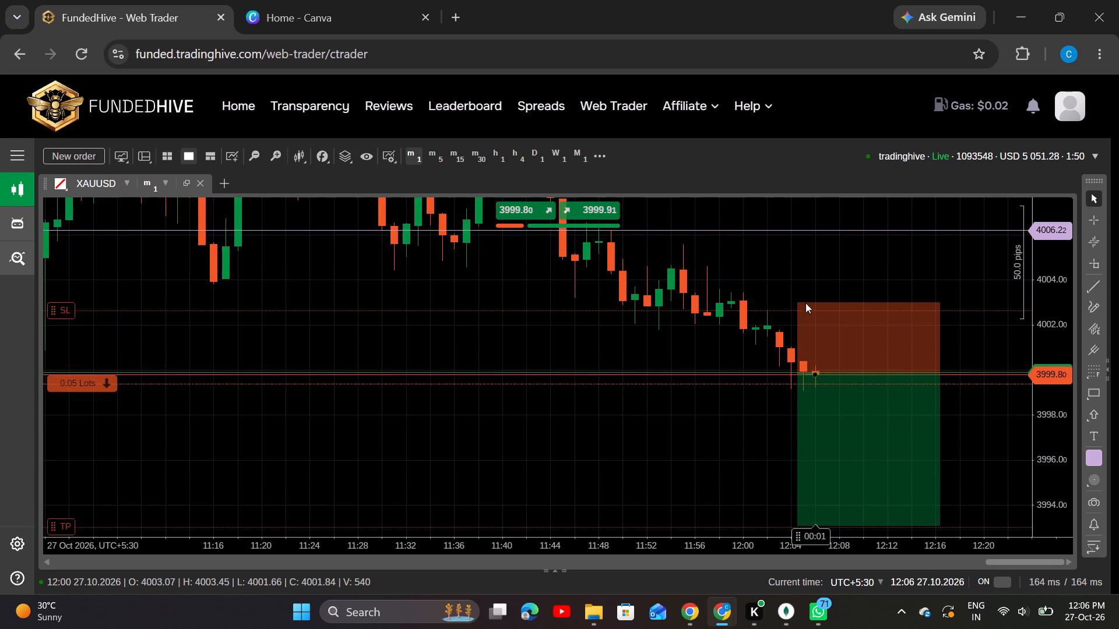
{"action": "left_click", "coordinate": [808, 337]}
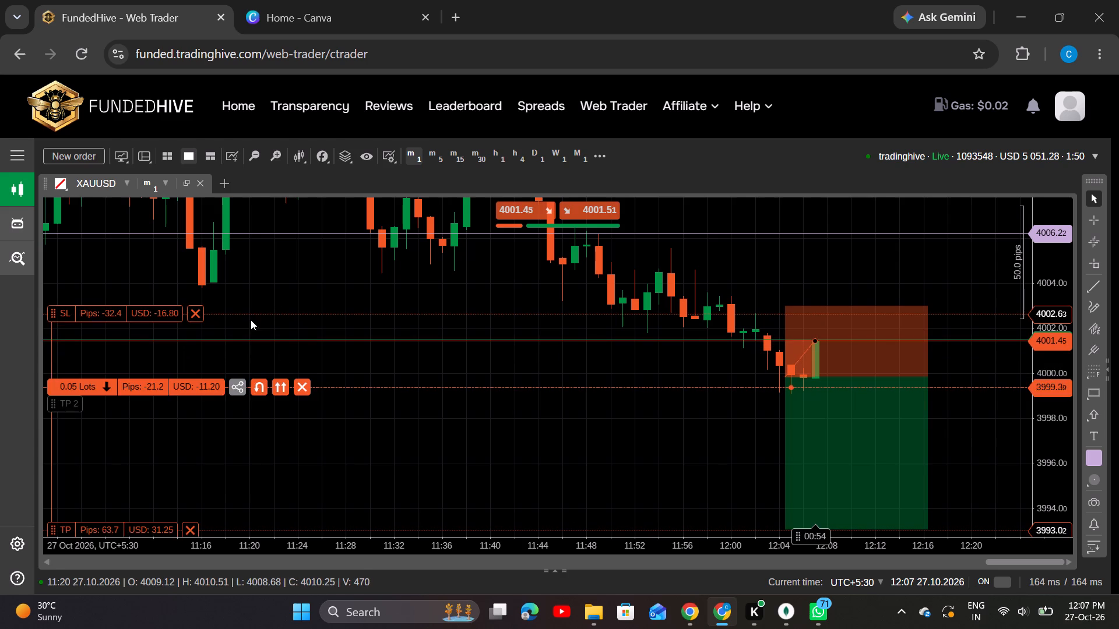
{"action": "left_click", "coordinate": [656, 463]}
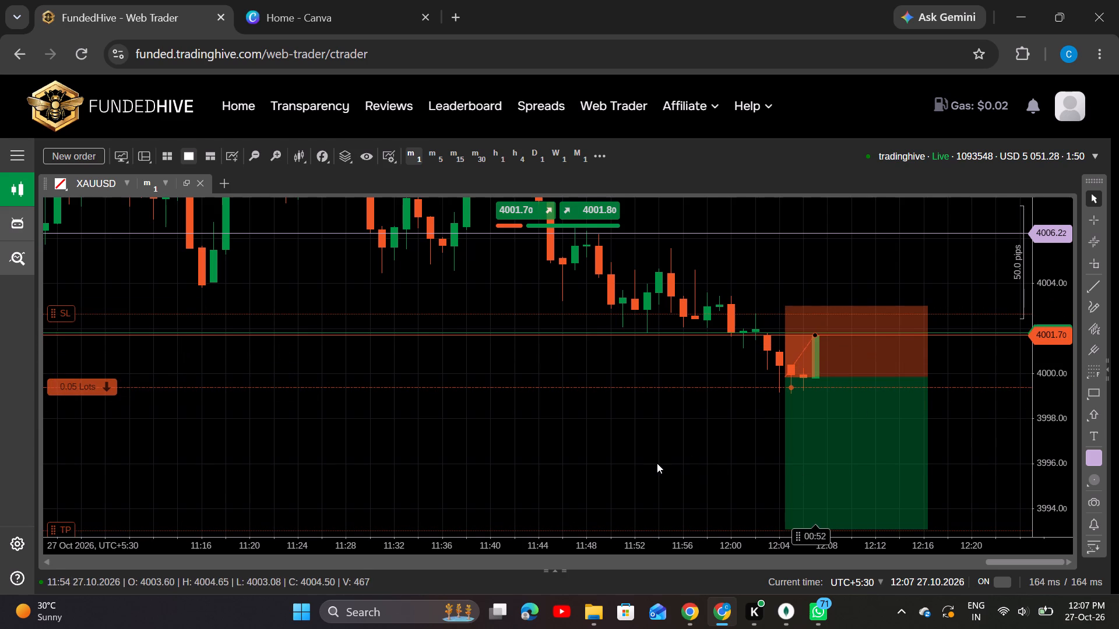
{"action": "left_click_drag", "start_coordinate": [99, 313], "coordinate": [109, 287]}
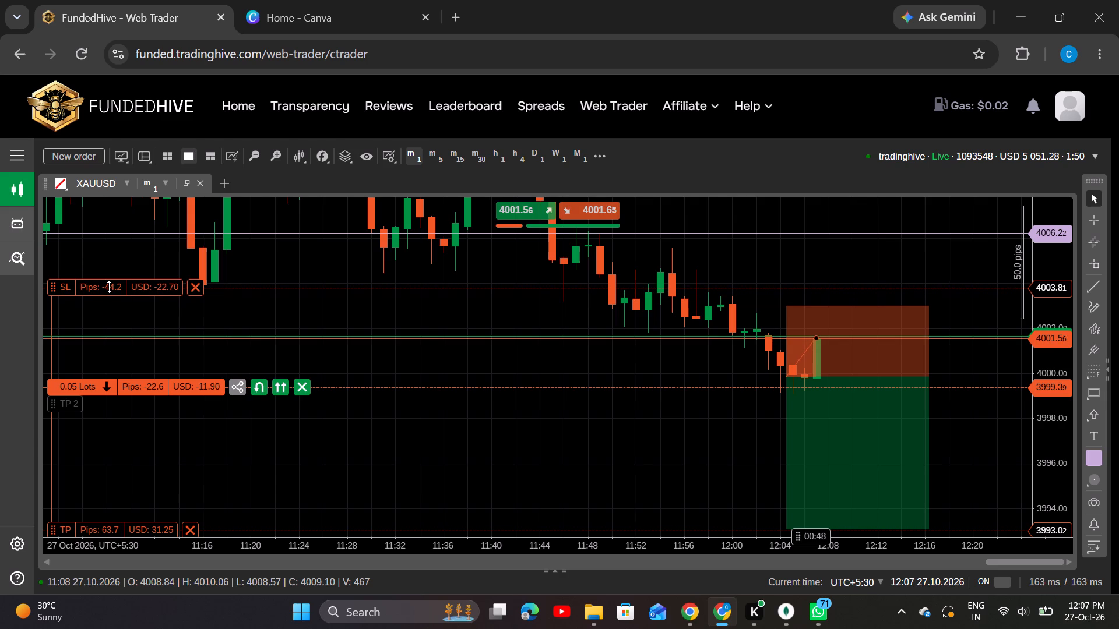
{"action": "left_click_drag", "start_coordinate": [109, 287], "coordinate": [109, 286]}
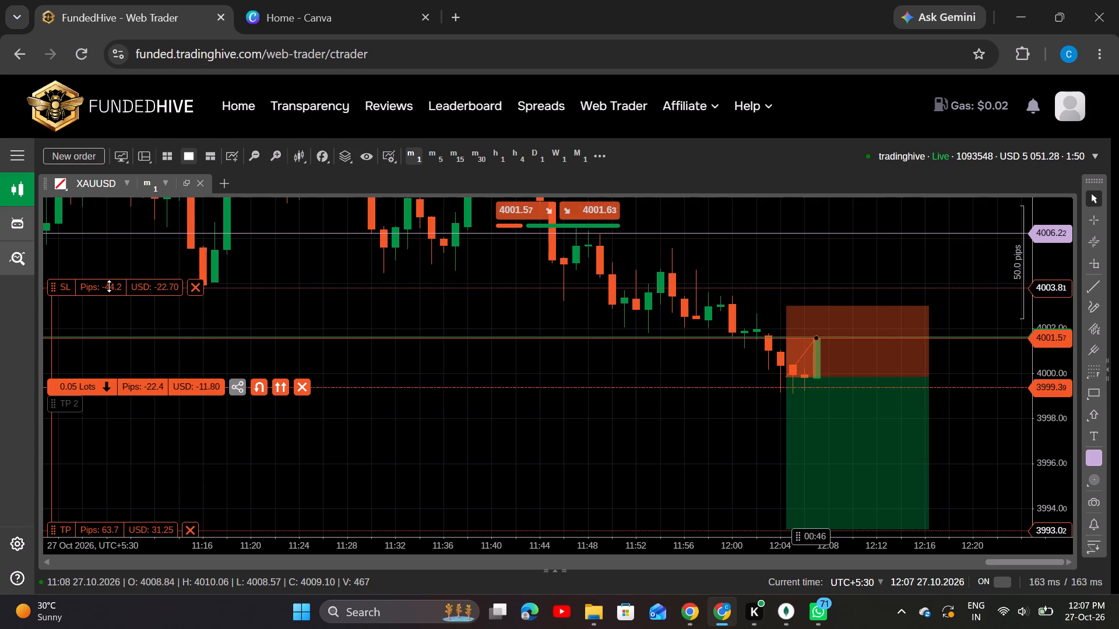
{"action": "left_click_drag", "start_coordinate": [109, 286], "coordinate": [114, 281]}
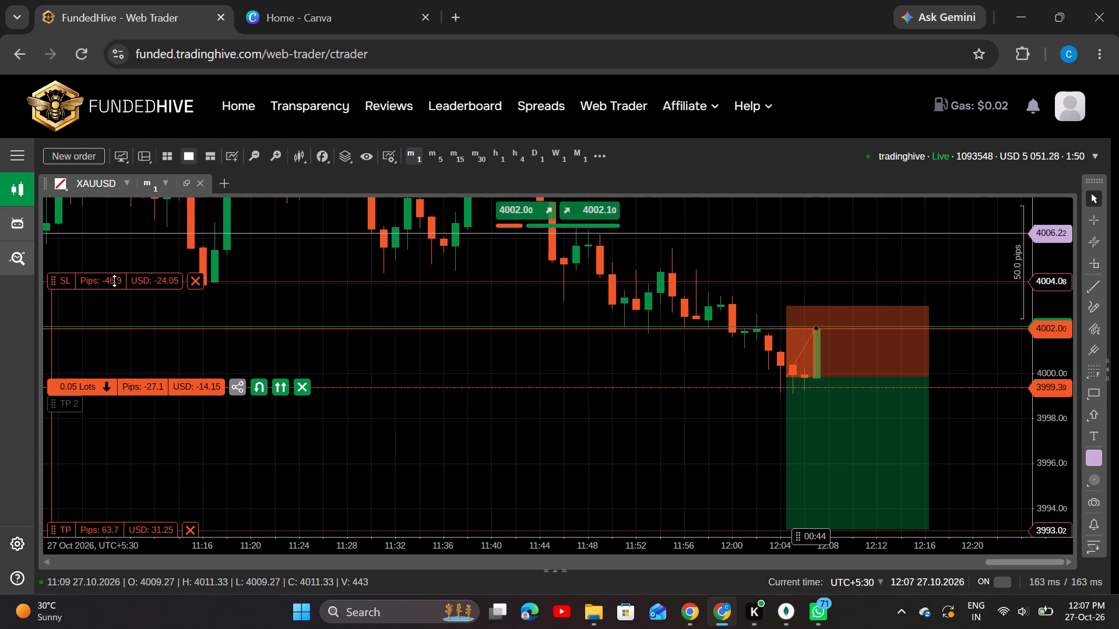
{"action": "left_click_drag", "start_coordinate": [114, 281], "coordinate": [115, 280]}
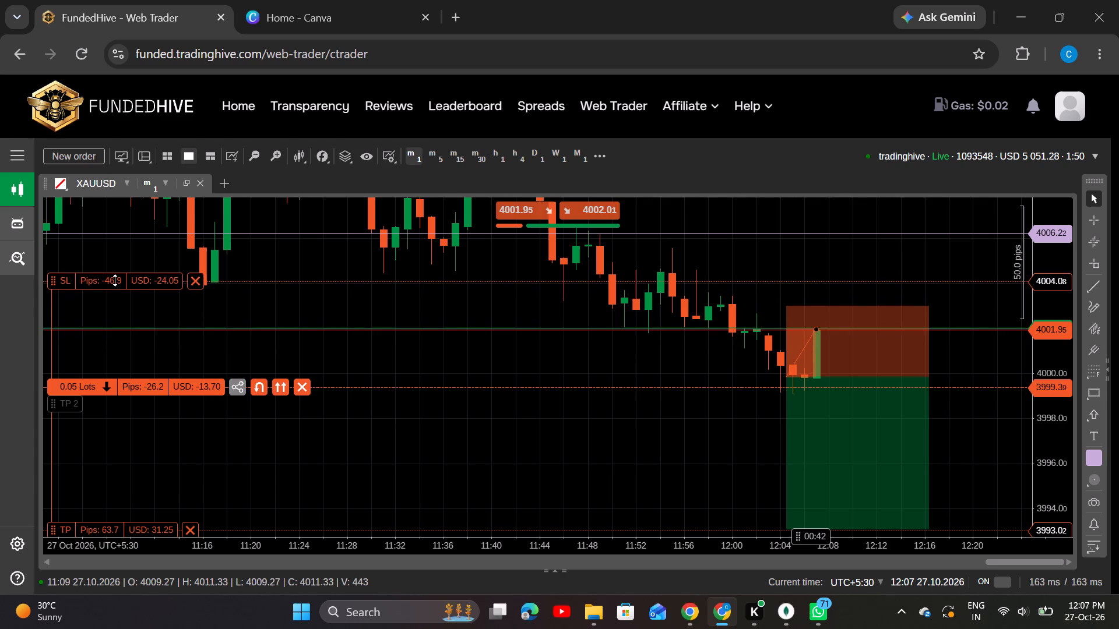
{"action": "left_click_drag", "start_coordinate": [115, 280], "coordinate": [117, 275]}
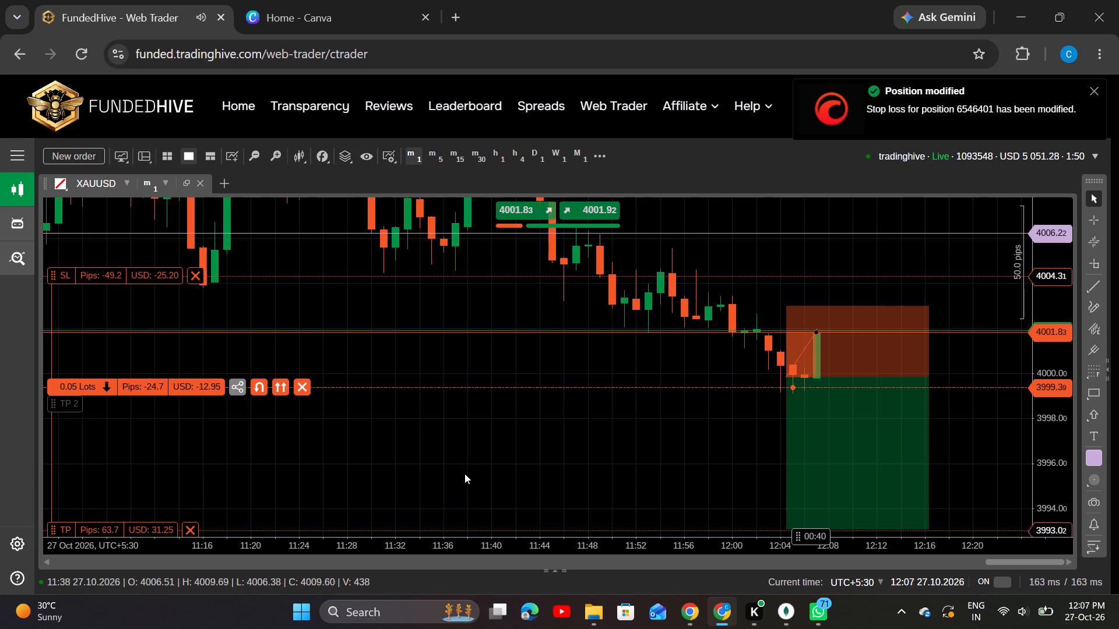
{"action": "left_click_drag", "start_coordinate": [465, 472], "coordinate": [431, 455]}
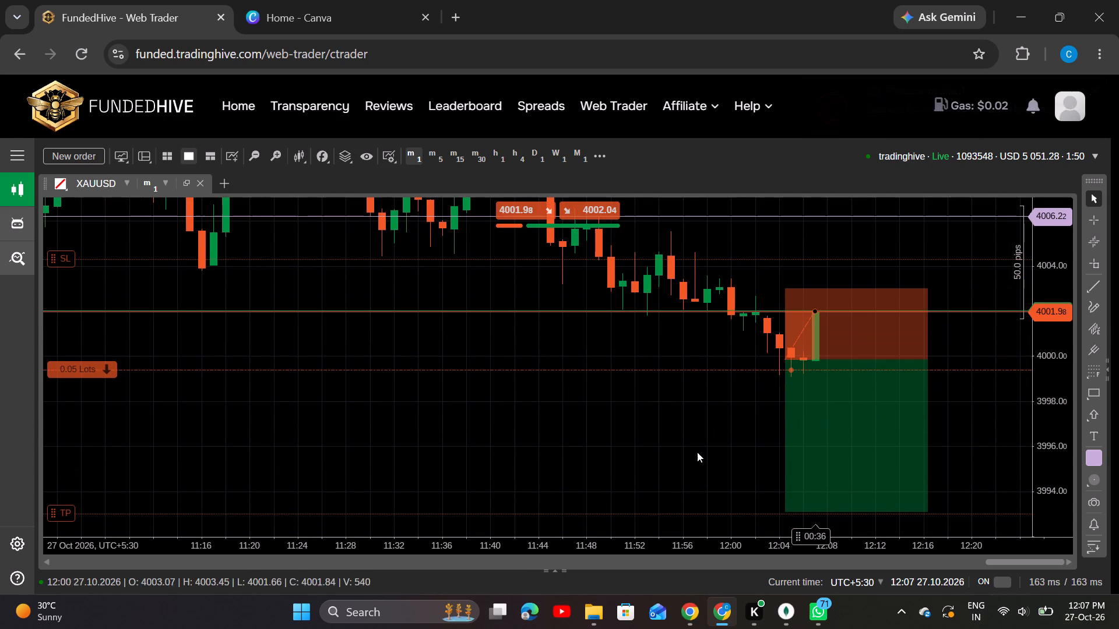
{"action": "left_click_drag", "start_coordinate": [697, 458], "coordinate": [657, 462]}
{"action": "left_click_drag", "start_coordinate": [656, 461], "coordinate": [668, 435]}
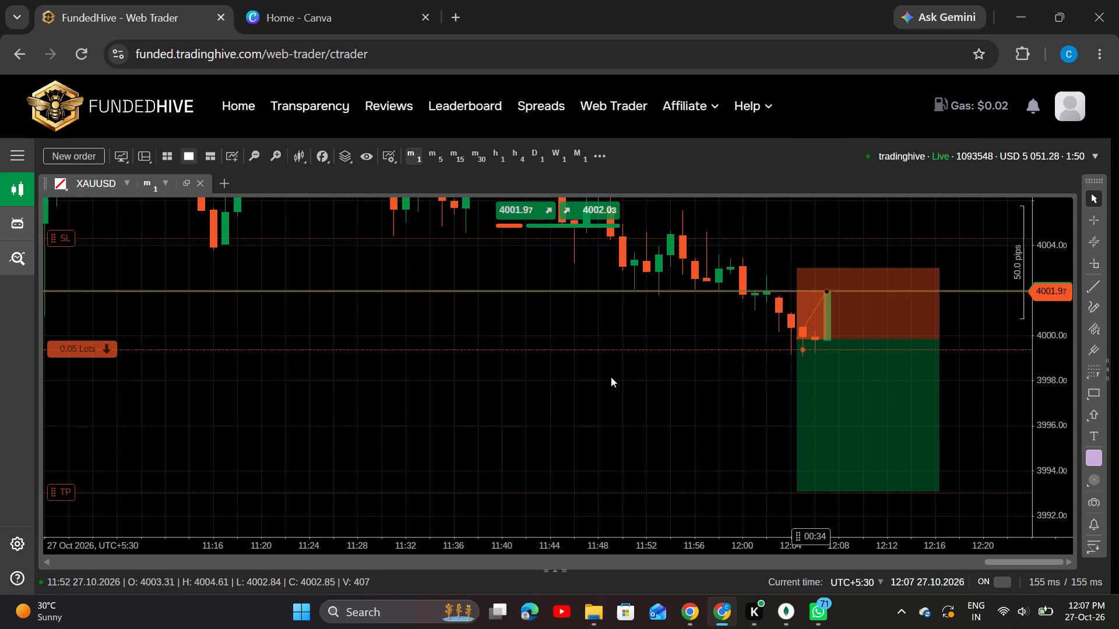
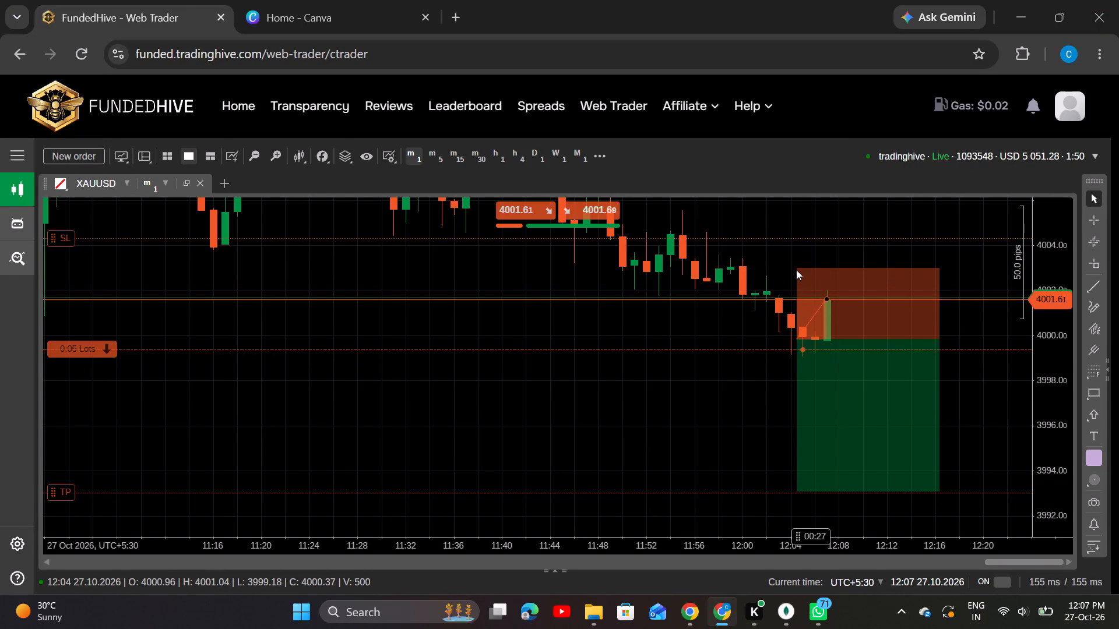
Raise the stop edge of the sell risk-reward box to the position's stop-loss line at 4,004.31.
{"action": "left_click_drag", "start_coordinate": [794, 270], "coordinate": [795, 261]}
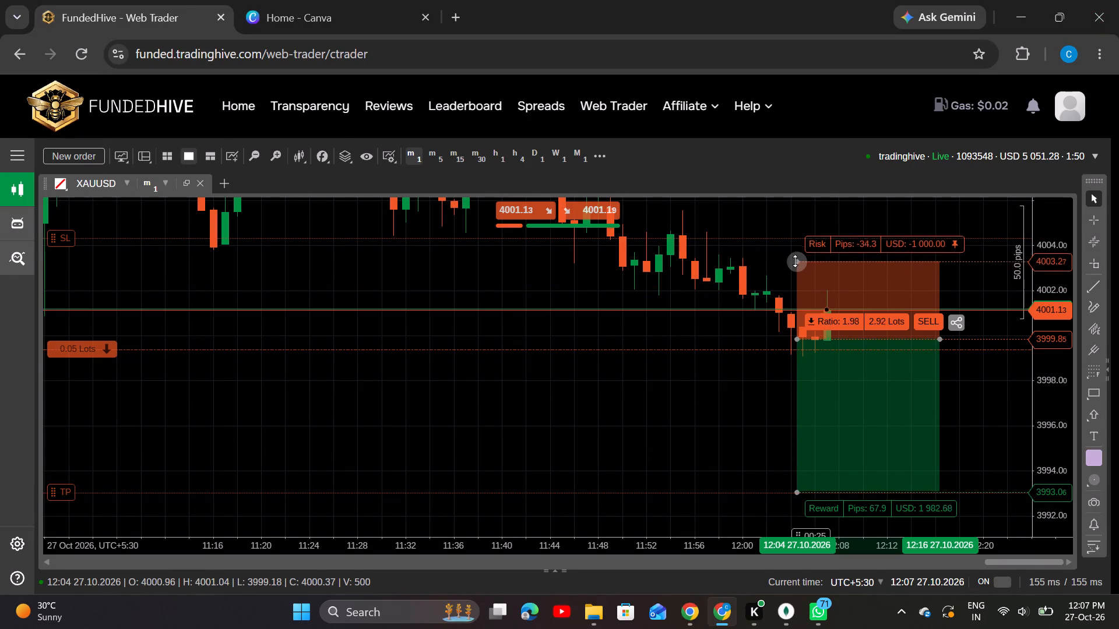
{"action": "left_click_drag", "start_coordinate": [795, 261], "coordinate": [796, 245]}
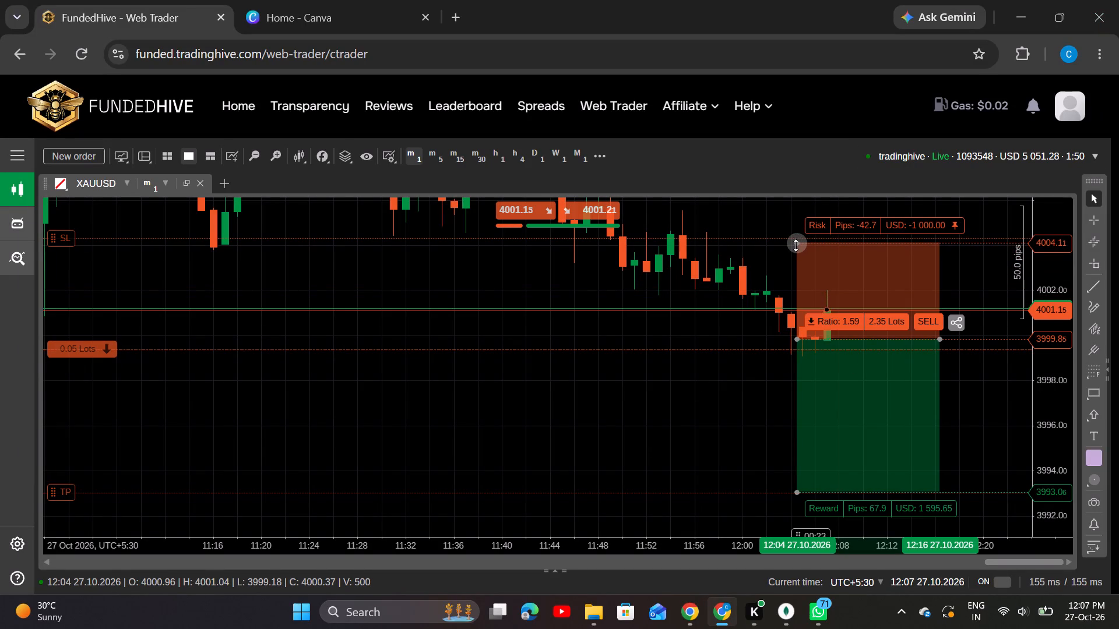
{"action": "left_click_drag", "start_coordinate": [796, 245], "coordinate": [796, 241]}
{"action": "left_click", "coordinate": [392, 266]}
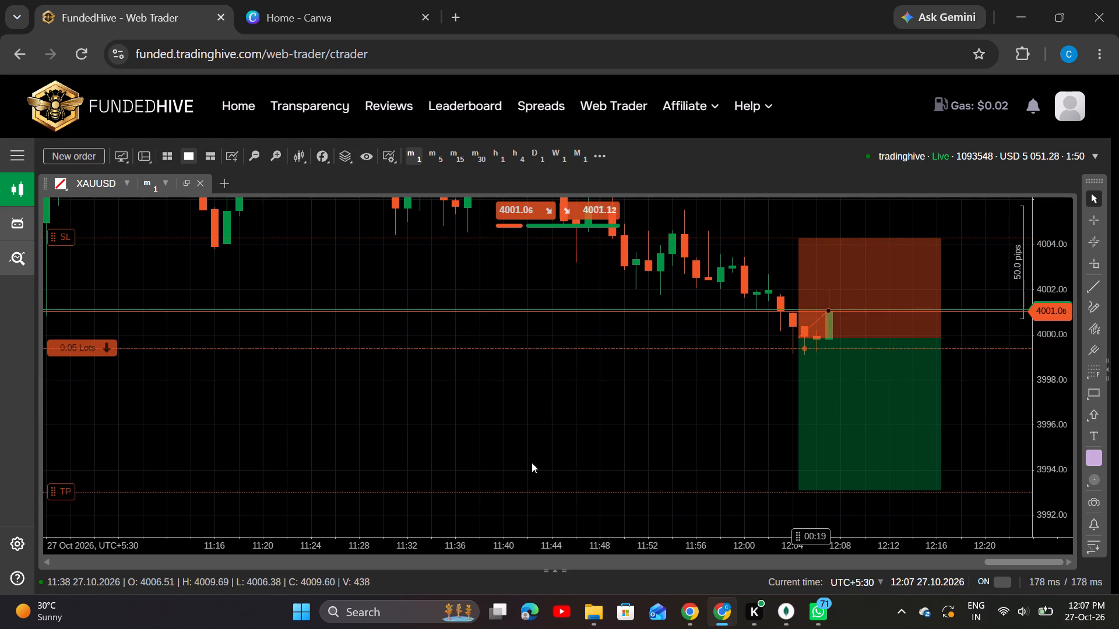
Examine the one-minute XAUUSD price action around the open sell position, its stop-loss and take-profit lines, and the risk-reward box.
{"action": "left_click_drag", "start_coordinate": [528, 454], "coordinate": [634, 441]}
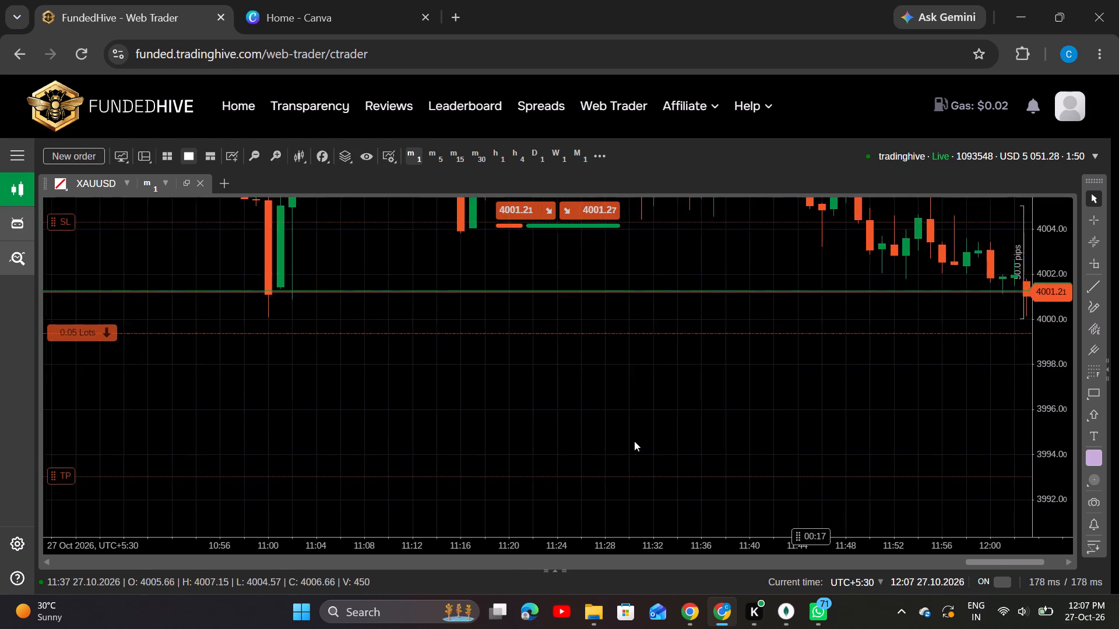
{"action": "left_click_drag", "start_coordinate": [634, 441], "coordinate": [551, 458]}
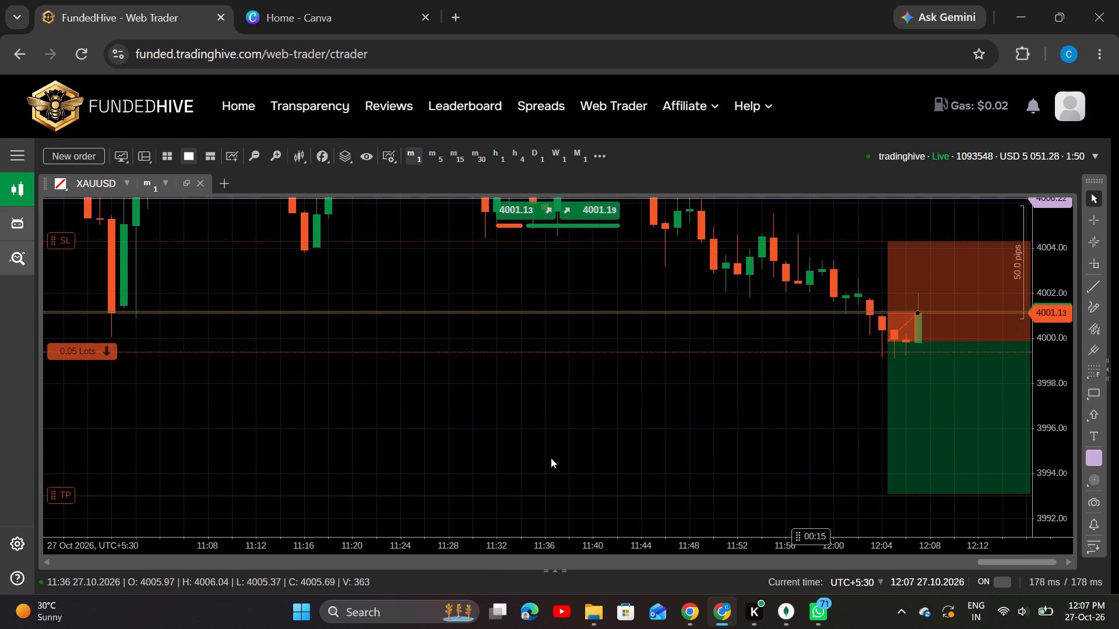
{"action": "left_click_drag", "start_coordinate": [551, 458], "coordinate": [545, 504]}
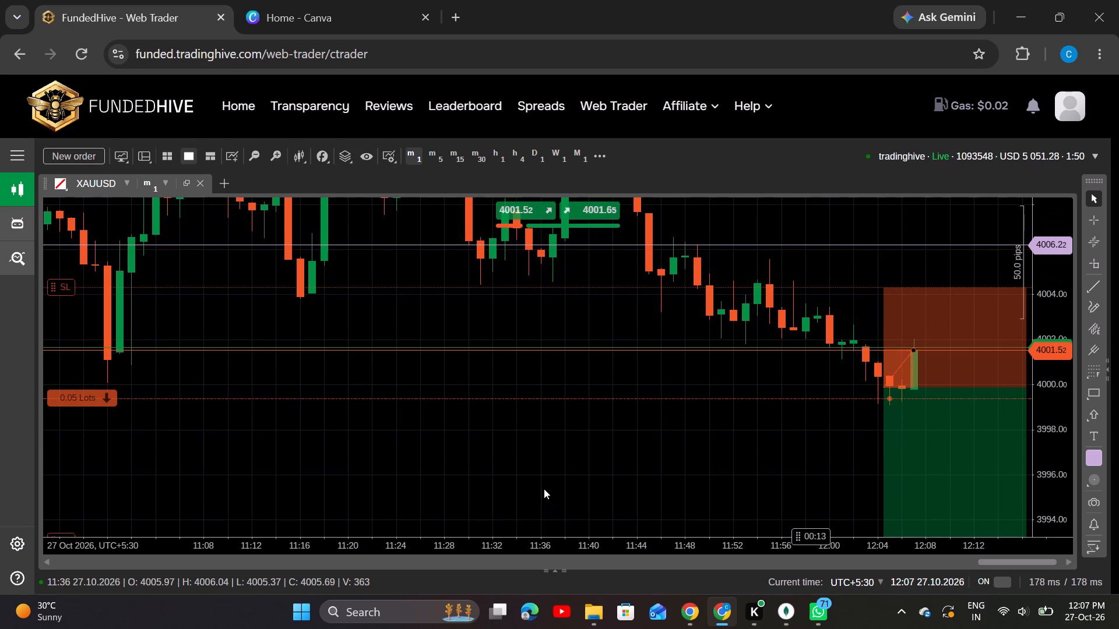
{"action": "left_click_drag", "start_coordinate": [653, 467], "coordinate": [496, 448]}
{"action": "left_click_drag", "start_coordinate": [496, 448], "coordinate": [499, 420]}
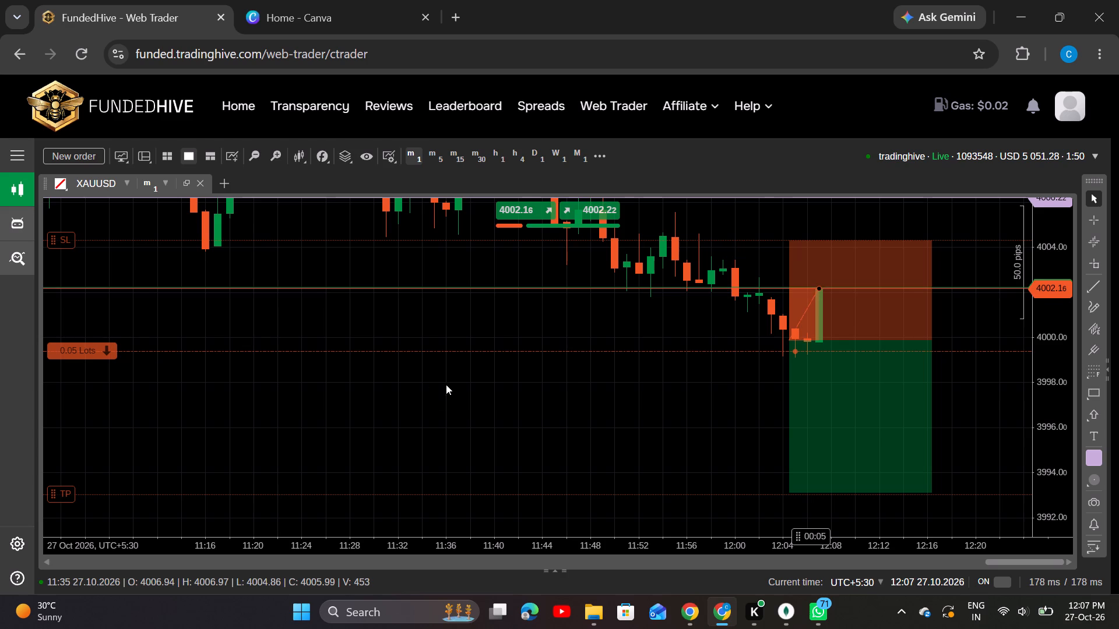
{"action": "left_click_drag", "start_coordinate": [460, 397], "coordinate": [313, 444]}
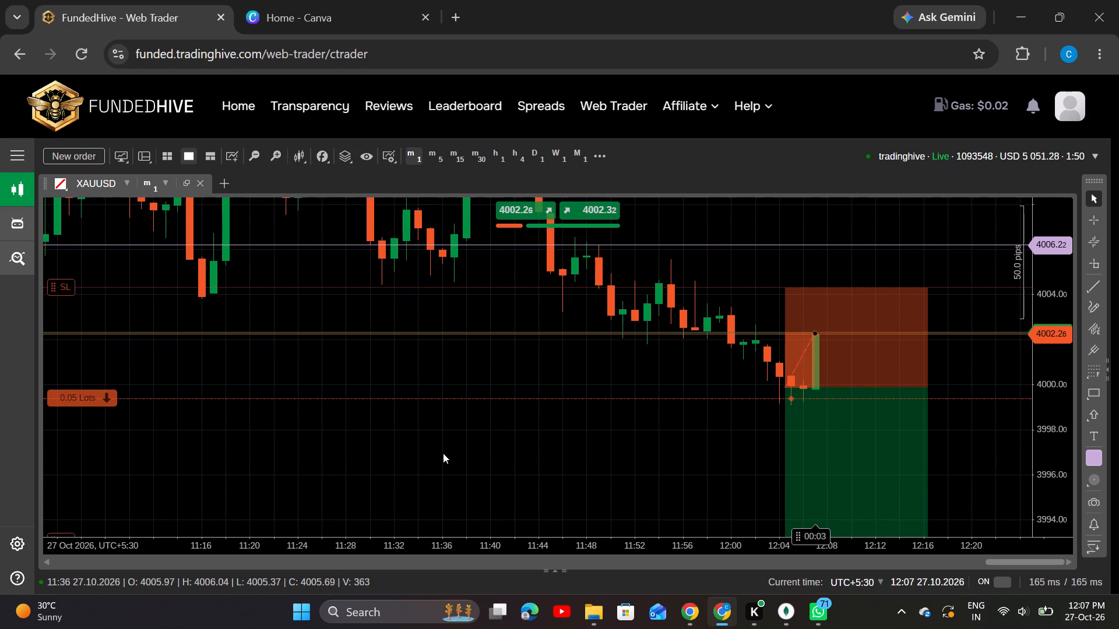
{"action": "left_click_drag", "start_coordinate": [443, 459], "coordinate": [437, 447]}
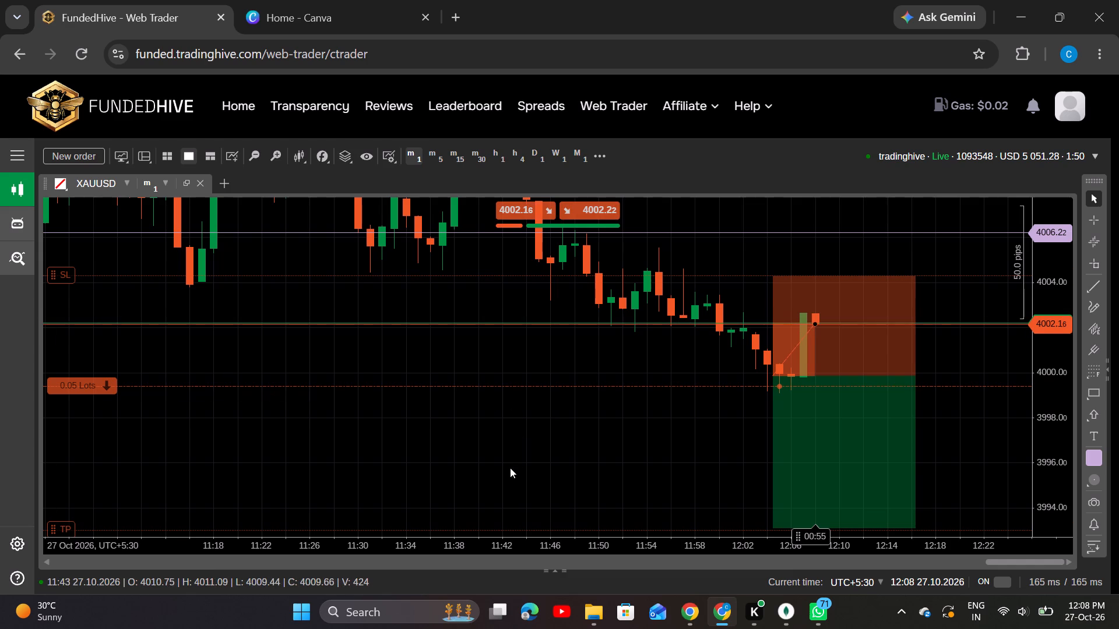
{"action": "left_click_drag", "start_coordinate": [510, 468], "coordinate": [505, 452]}
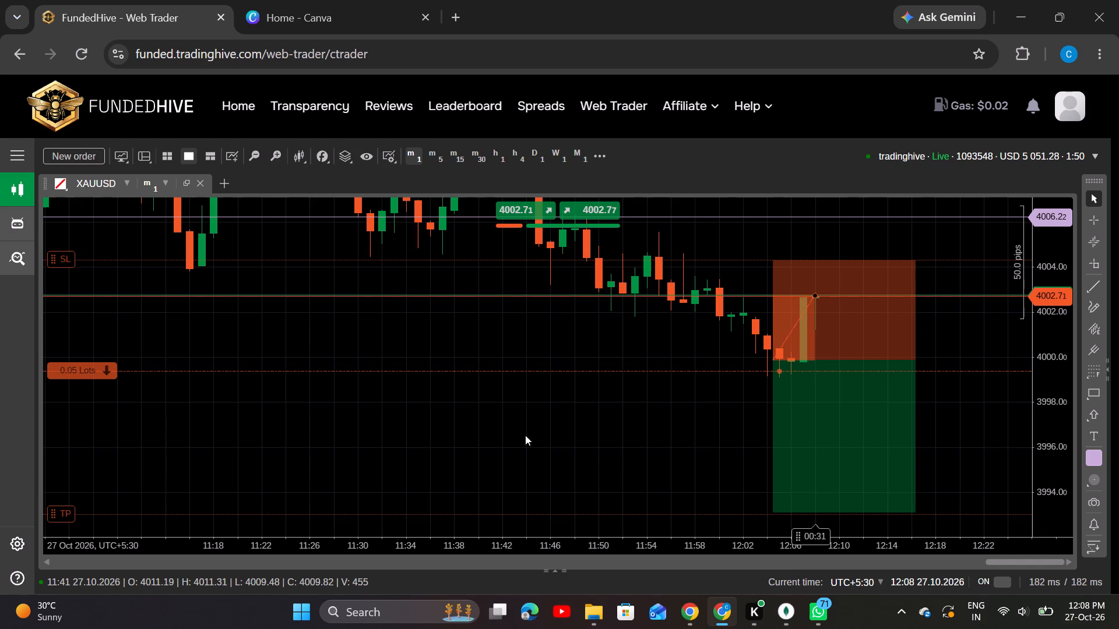
{"action": "left_click_drag", "start_coordinate": [532, 466], "coordinate": [497, 515]}
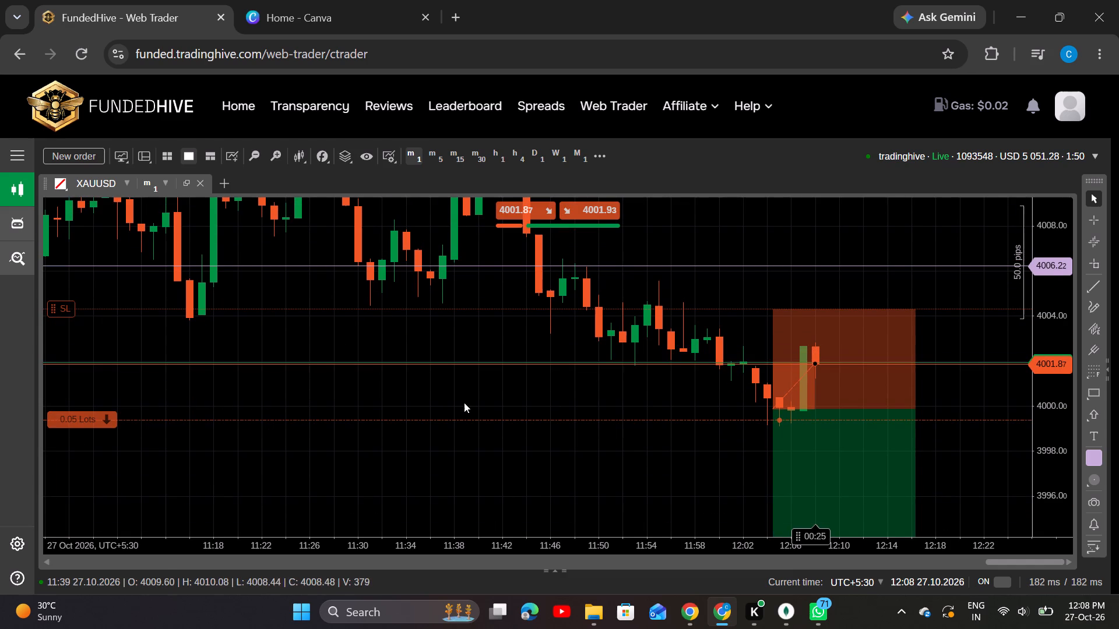
{"action": "left_click_drag", "start_coordinate": [390, 476], "coordinate": [420, 418]}
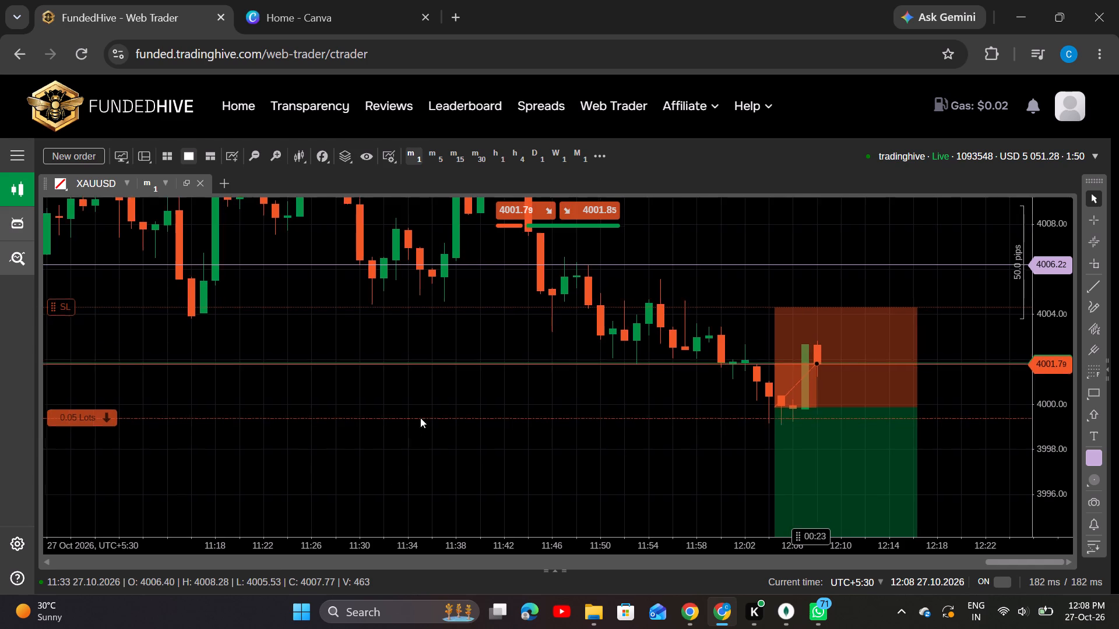
{"action": "left_click_drag", "start_coordinate": [420, 418], "coordinate": [455, 355]}
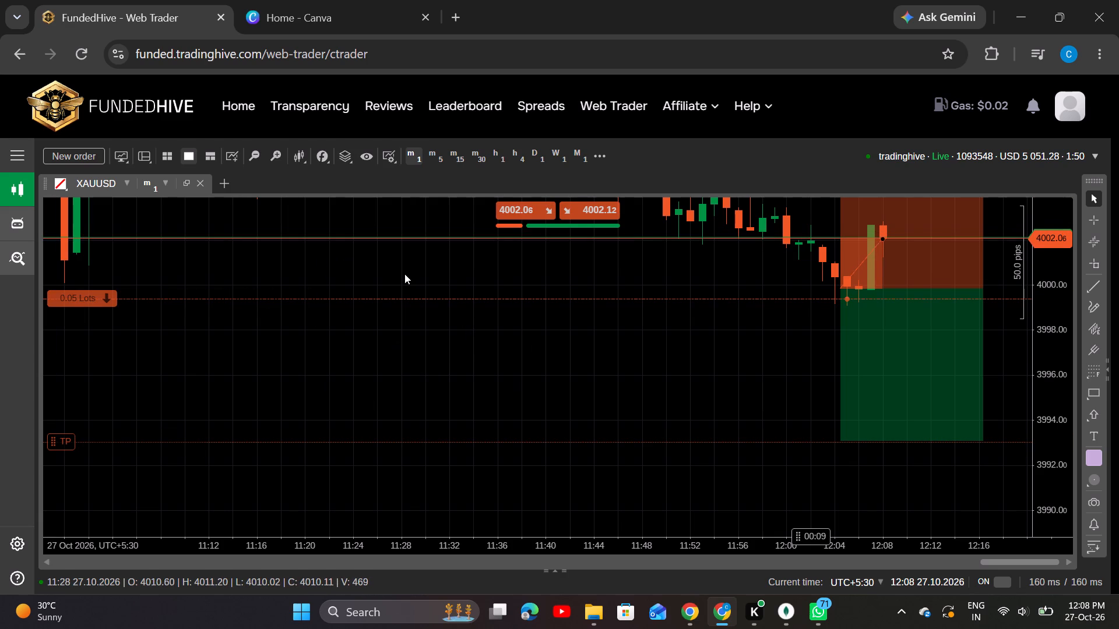
{"action": "left_click_drag", "start_coordinate": [403, 274], "coordinate": [370, 367]}
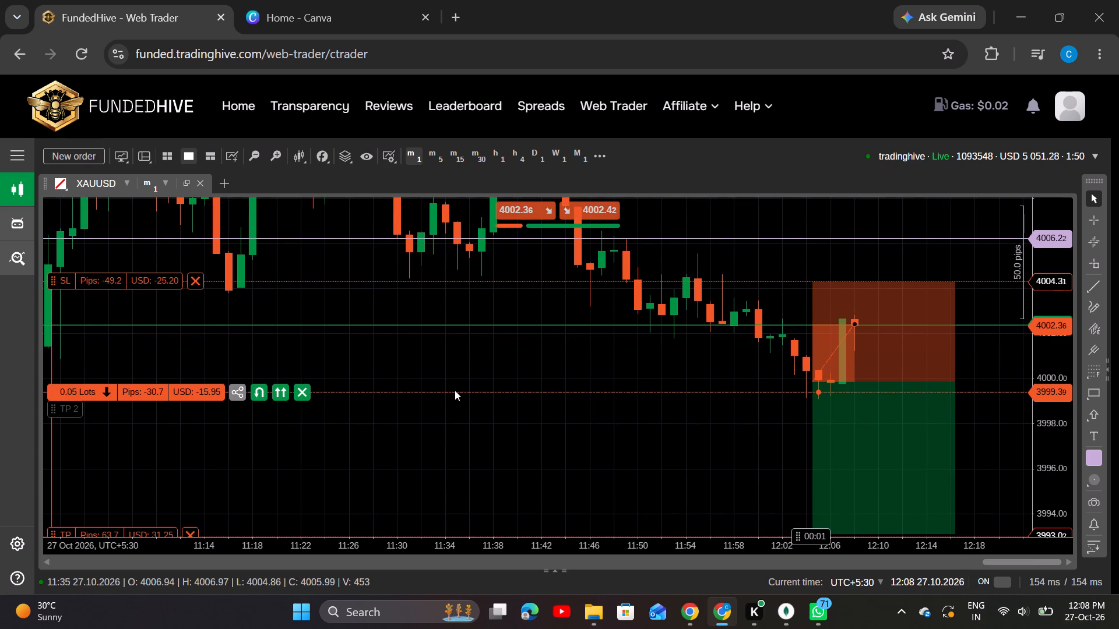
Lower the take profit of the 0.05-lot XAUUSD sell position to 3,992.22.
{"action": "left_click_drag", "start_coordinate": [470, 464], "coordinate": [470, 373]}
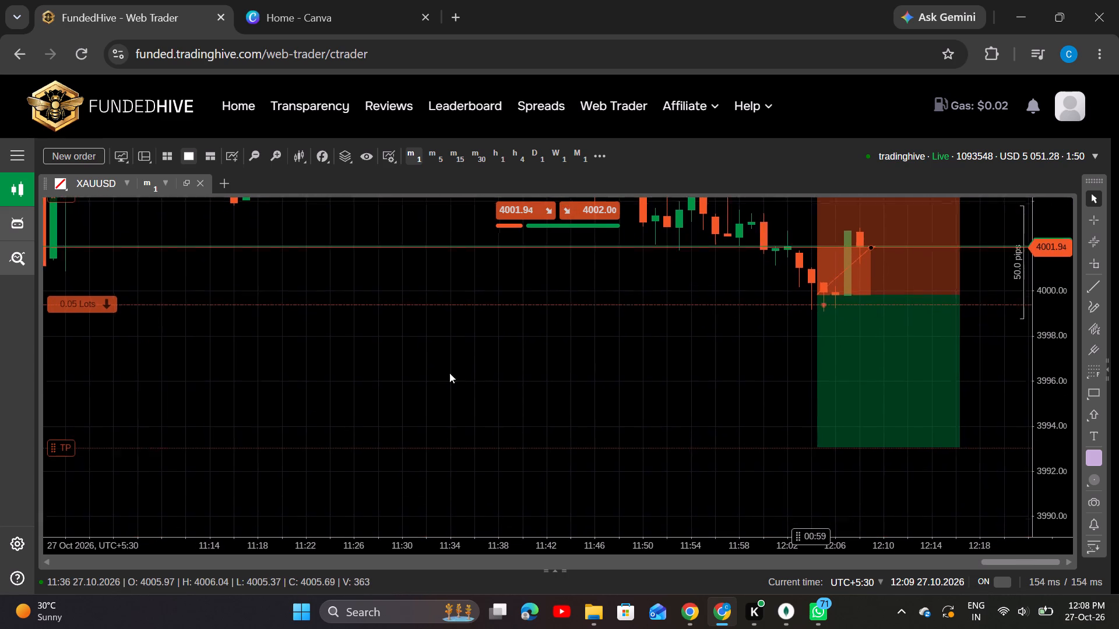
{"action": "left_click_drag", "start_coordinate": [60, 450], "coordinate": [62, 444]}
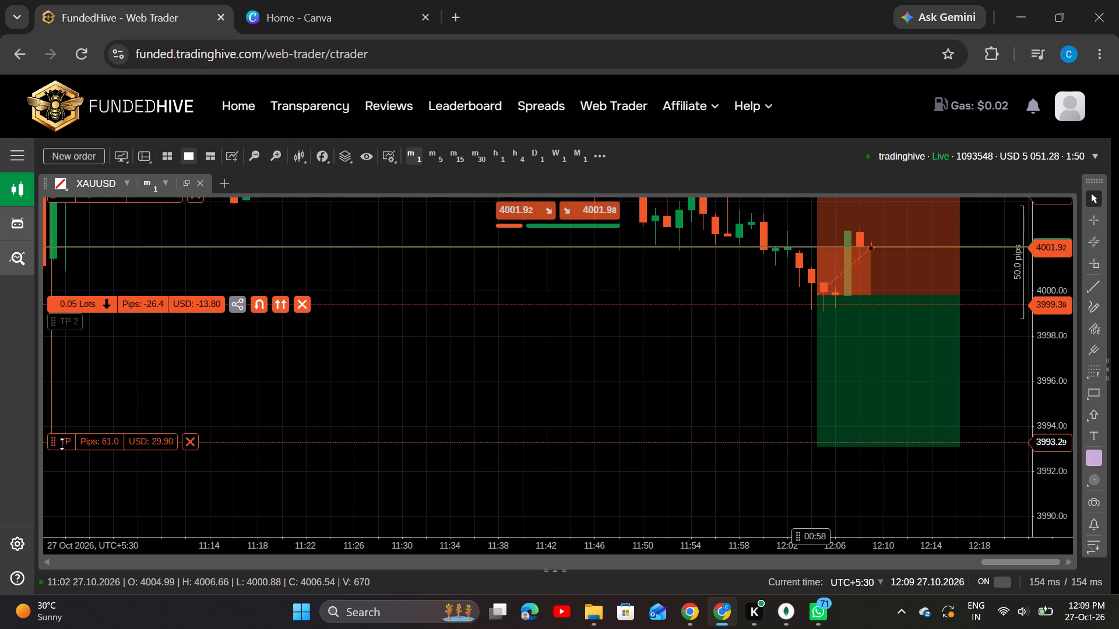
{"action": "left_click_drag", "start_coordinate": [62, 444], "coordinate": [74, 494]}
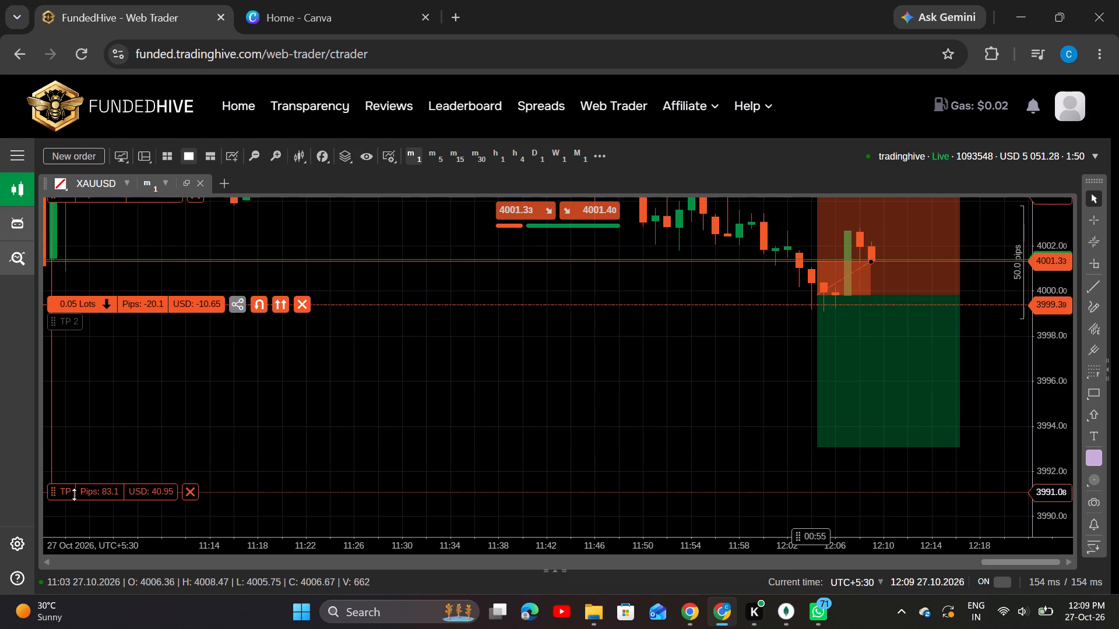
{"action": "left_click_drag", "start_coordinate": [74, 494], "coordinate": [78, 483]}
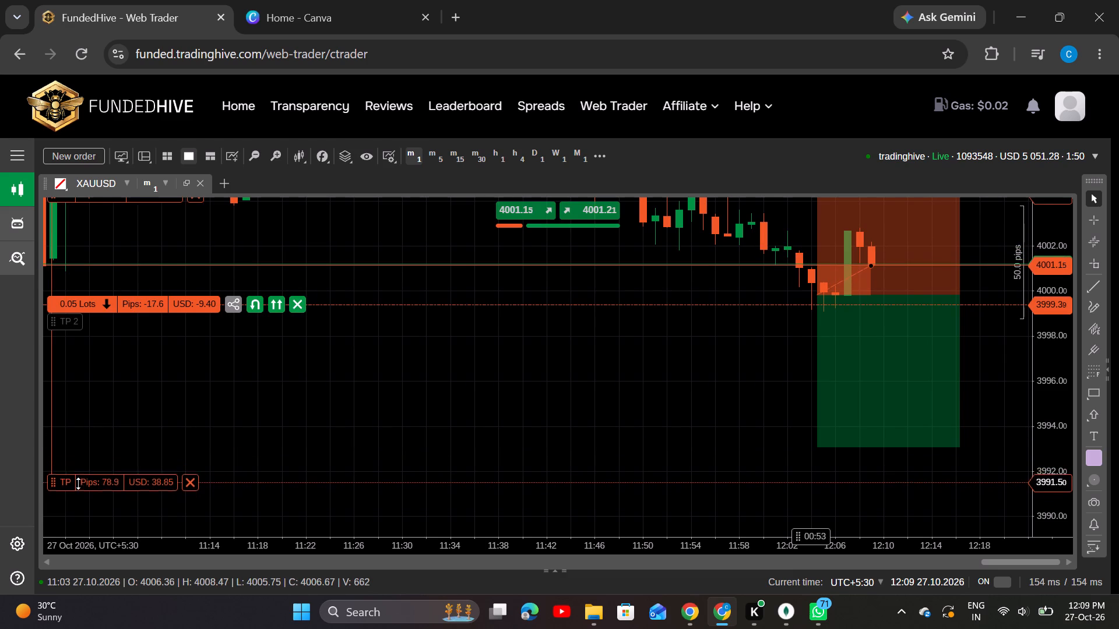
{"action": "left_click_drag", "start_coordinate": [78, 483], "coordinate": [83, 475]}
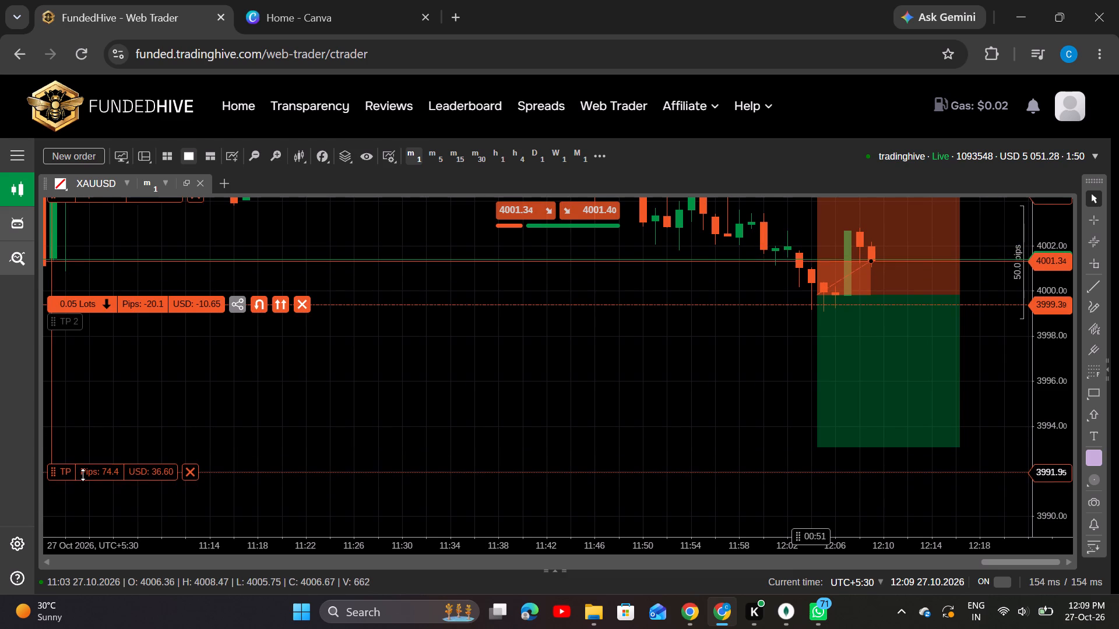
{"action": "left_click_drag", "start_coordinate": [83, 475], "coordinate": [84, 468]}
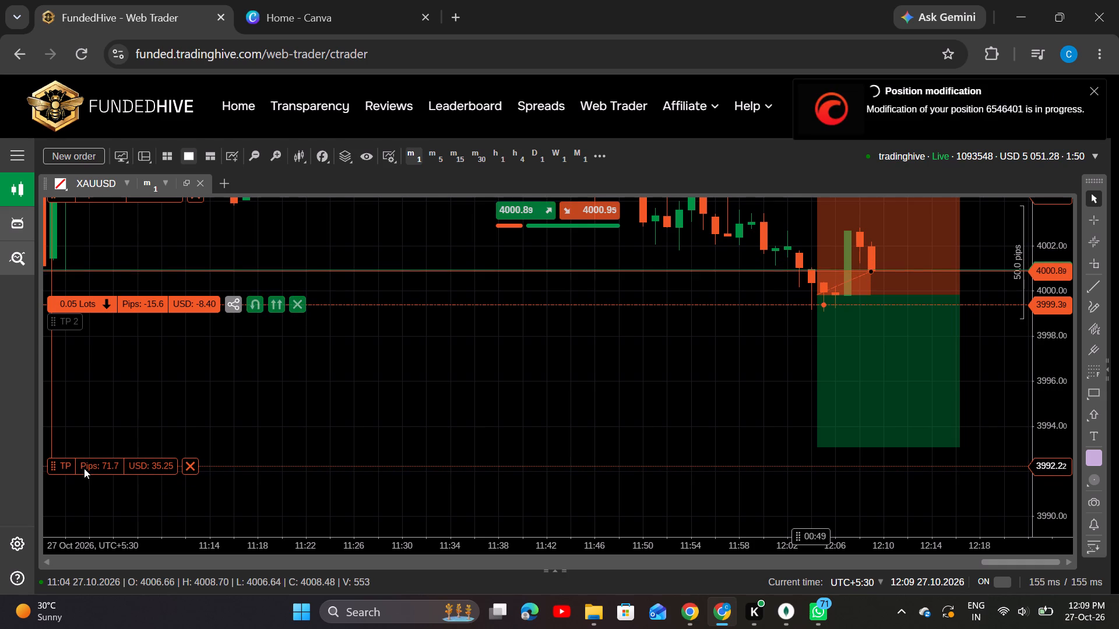
Raise the take profit of the 0.05-lot XAUUSD sell position to 3,993.21, close to the target edge of the risk-reward box.
{"action": "left_click_drag", "start_coordinate": [291, 398], "coordinate": [283, 448]}
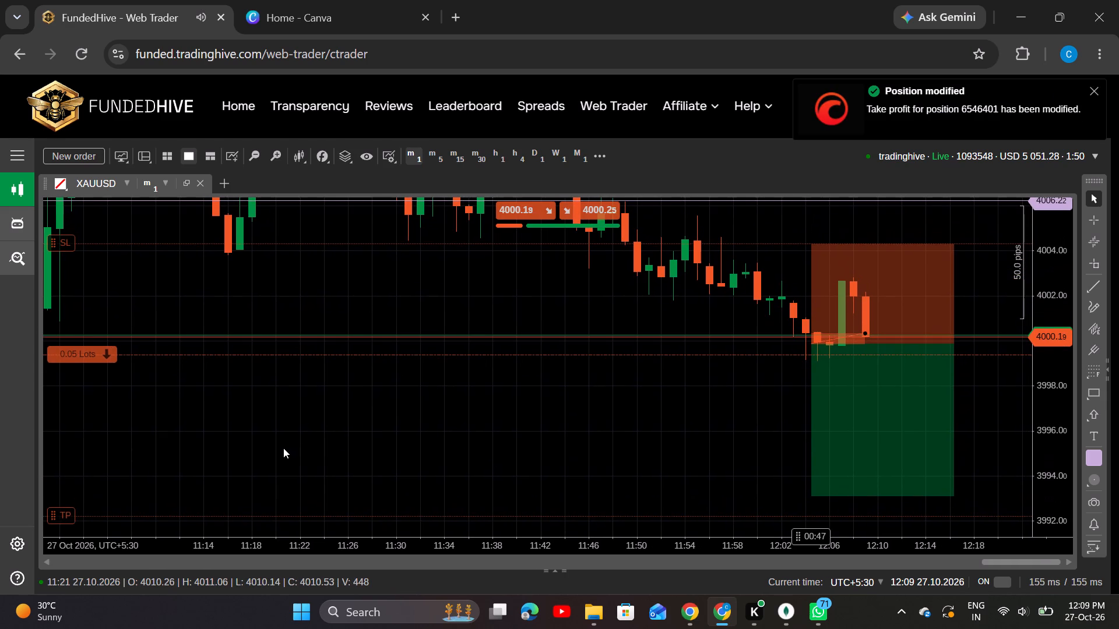
{"action": "left_click_drag", "start_coordinate": [283, 448], "coordinate": [286, 448]}
{"action": "left_click_drag", "start_coordinate": [508, 450], "coordinate": [512, 448]}
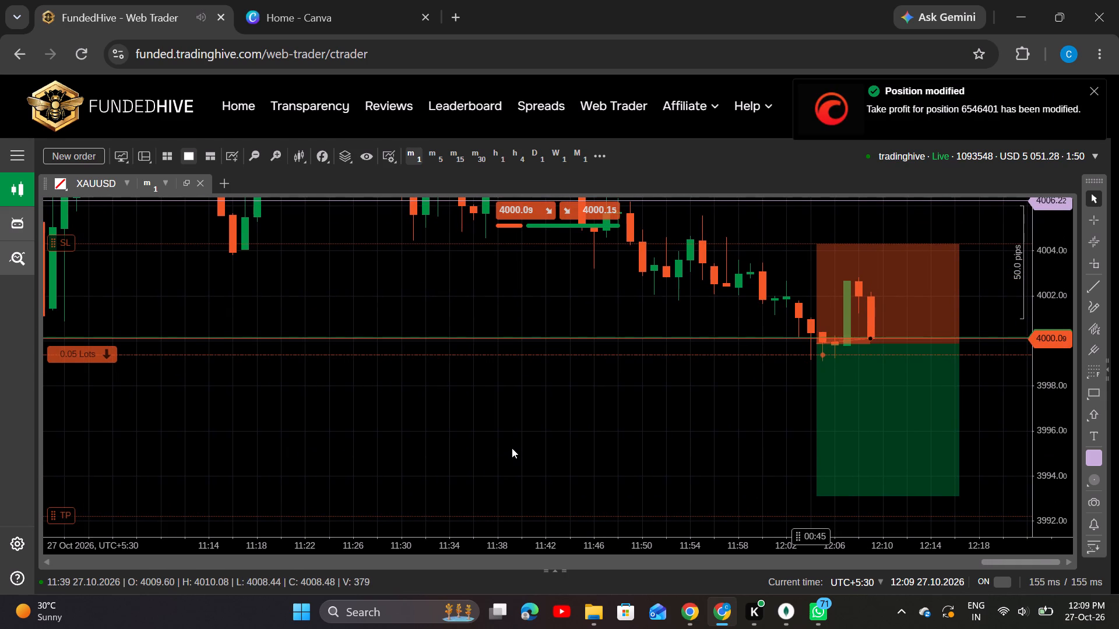
{"action": "left_click_drag", "start_coordinate": [512, 448], "coordinate": [513, 439]}
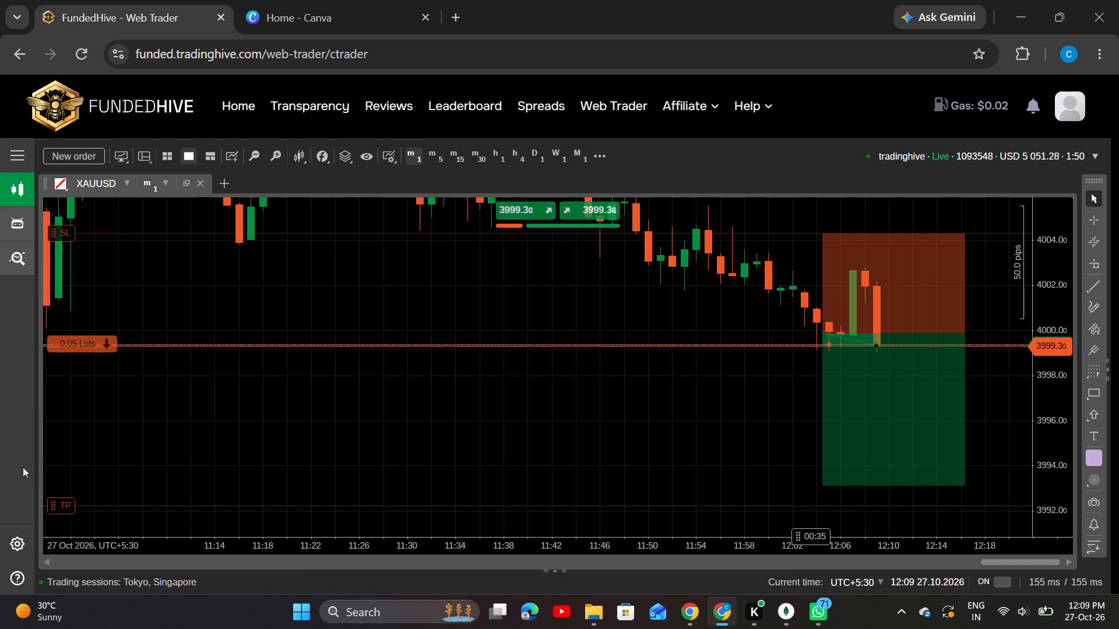
{"action": "left_click_drag", "start_coordinate": [78, 504], "coordinate": [85, 486]}
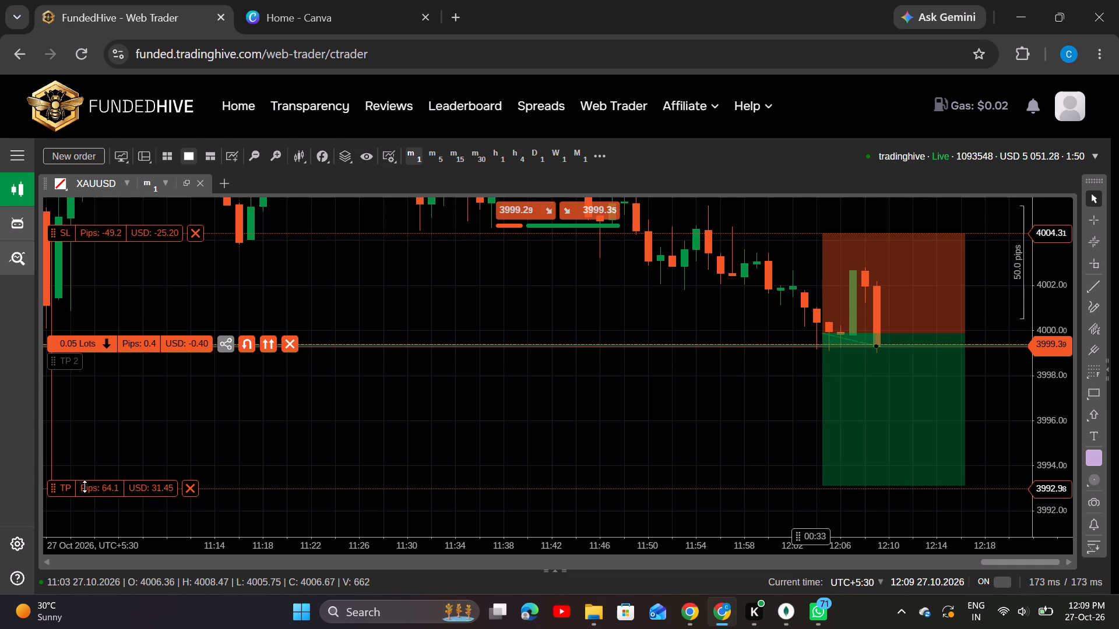
{"action": "left_click_drag", "start_coordinate": [85, 486], "coordinate": [87, 482]}
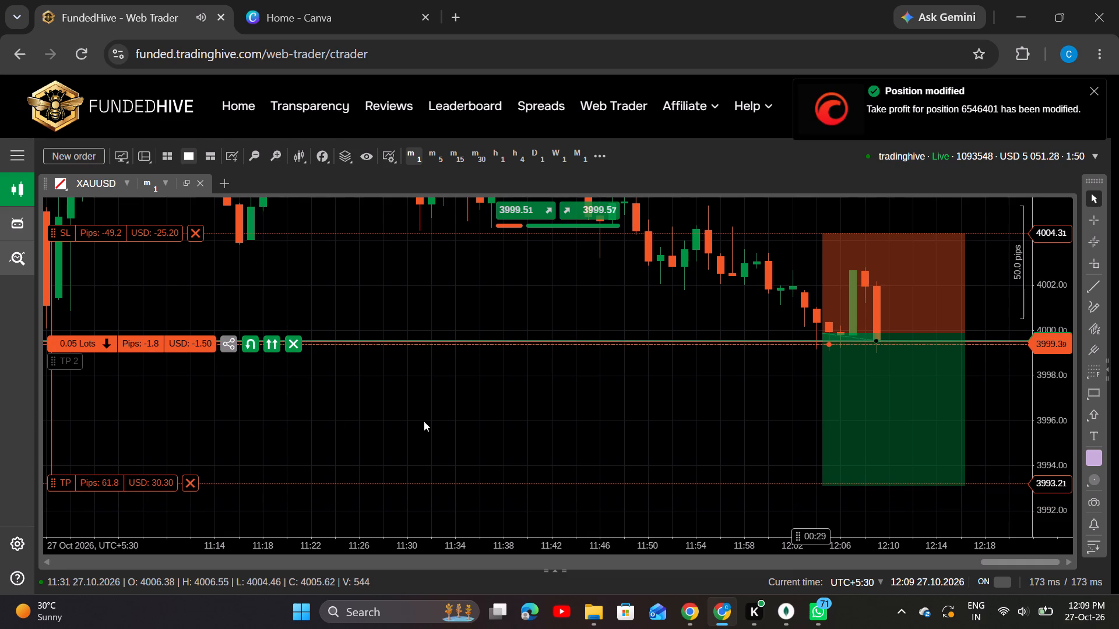
Lower the stop loss of the 0.05-lot XAUUSD sell position to 4,002.82.
{"action": "left_click_drag", "start_coordinate": [424, 421], "coordinate": [384, 439]}
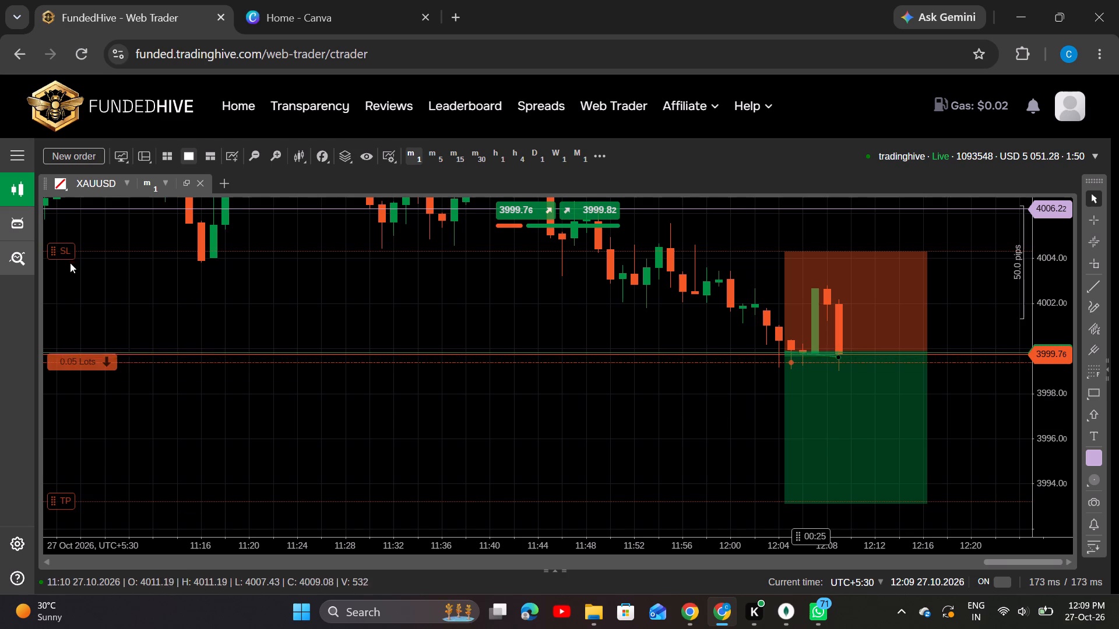
{"action": "left_click_drag", "start_coordinate": [64, 256], "coordinate": [62, 282]}
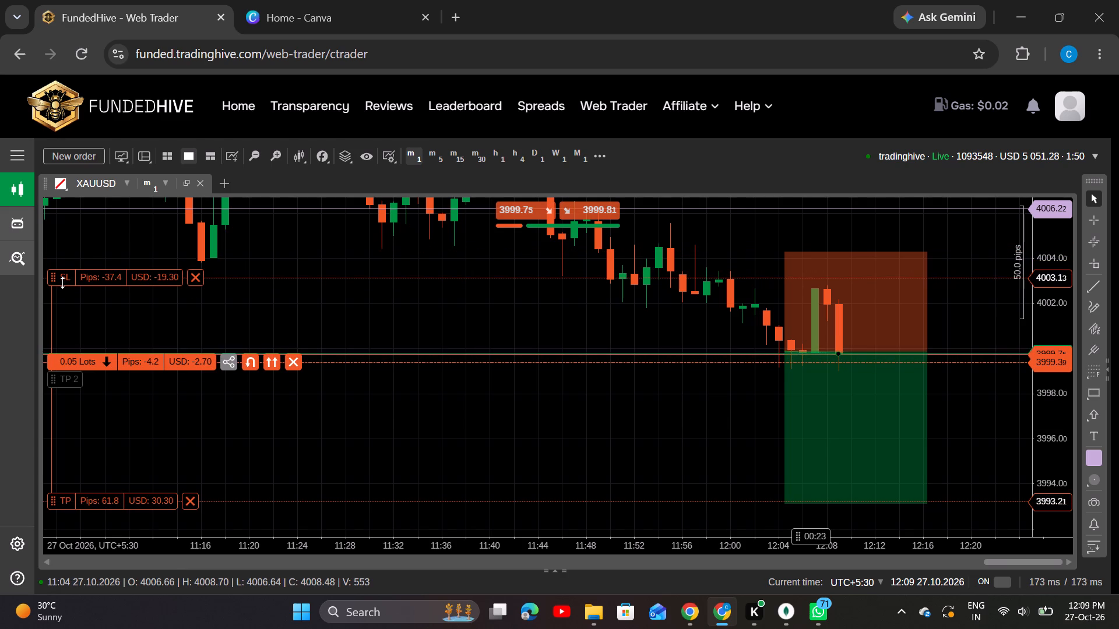
{"action": "left_click_drag", "start_coordinate": [62, 282], "coordinate": [61, 289]}
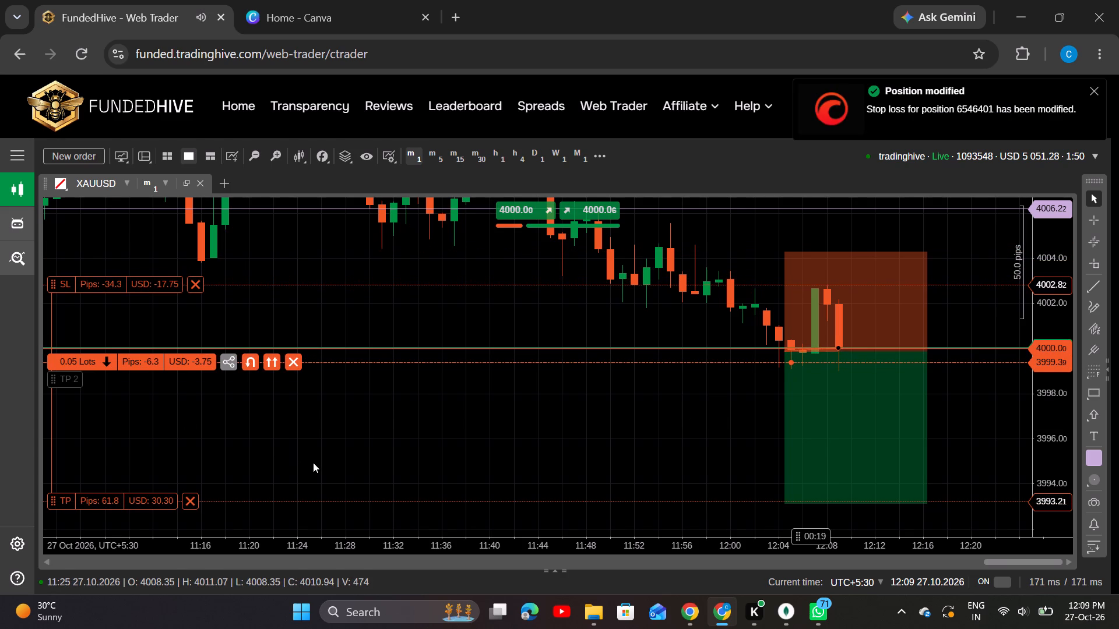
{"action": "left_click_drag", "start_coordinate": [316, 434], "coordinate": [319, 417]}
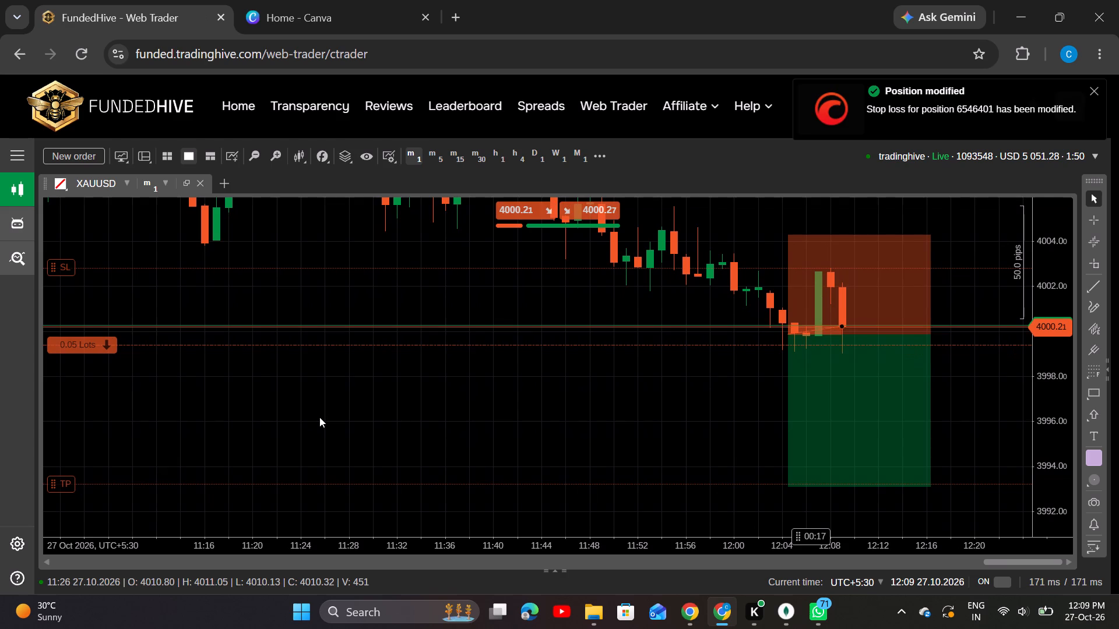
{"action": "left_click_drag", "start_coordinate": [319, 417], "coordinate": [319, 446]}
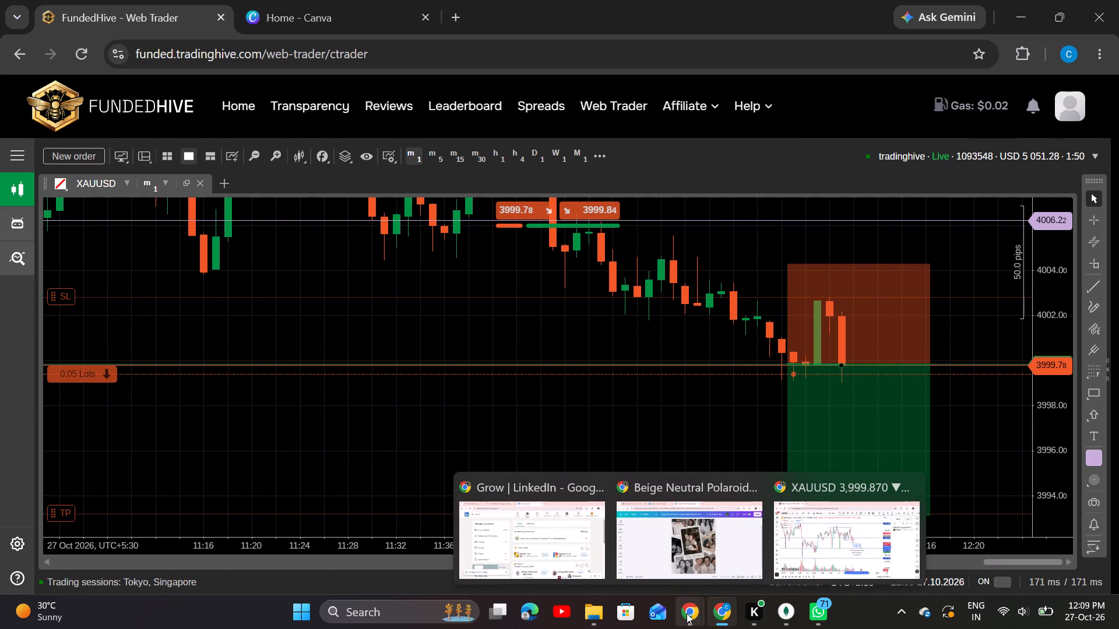
Switch to the Chrome window with the Canva polaroid collage design and open the Digiicampus site in a new tab.
{"action": "left_click", "coordinate": [682, 566]}
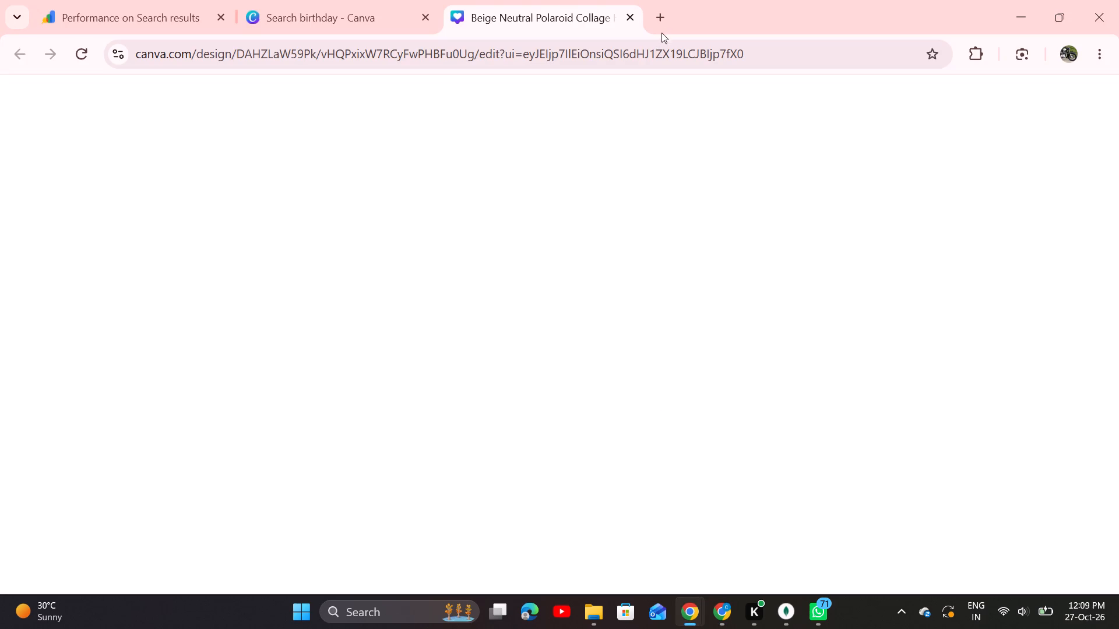
{"action": "left_click", "coordinate": [662, 21]}
{"action": "left_click", "coordinate": [382, 483]}
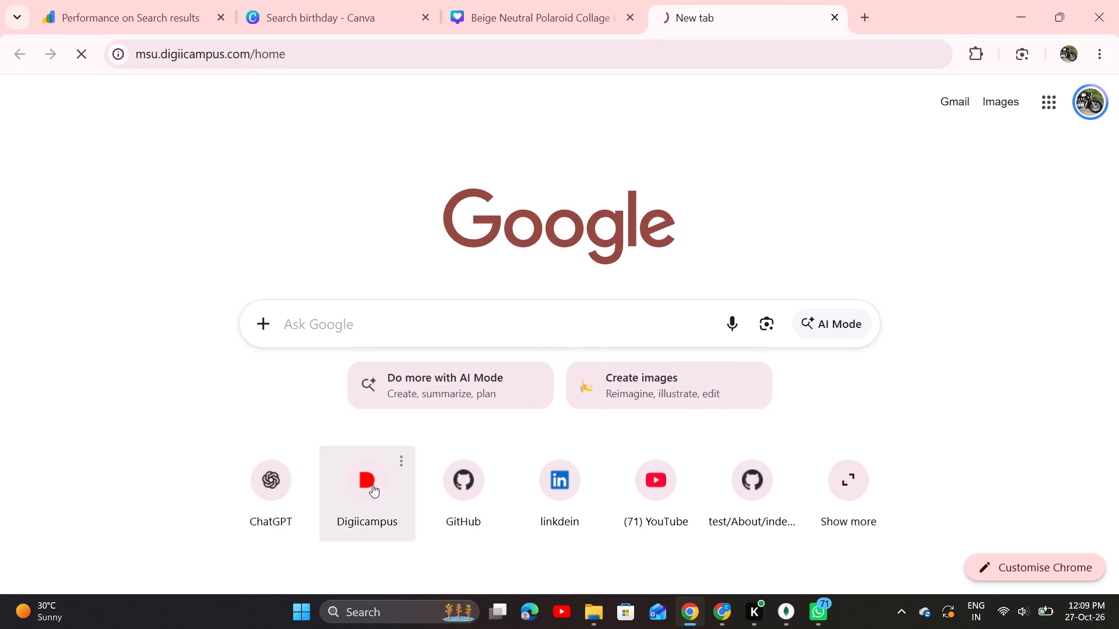